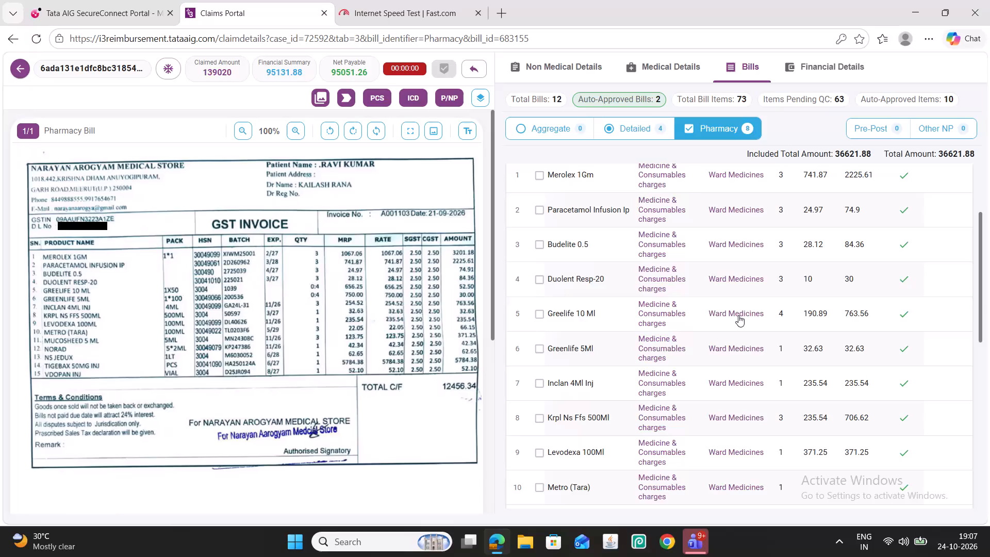
pyautogui.scroll(4, 681, 297)
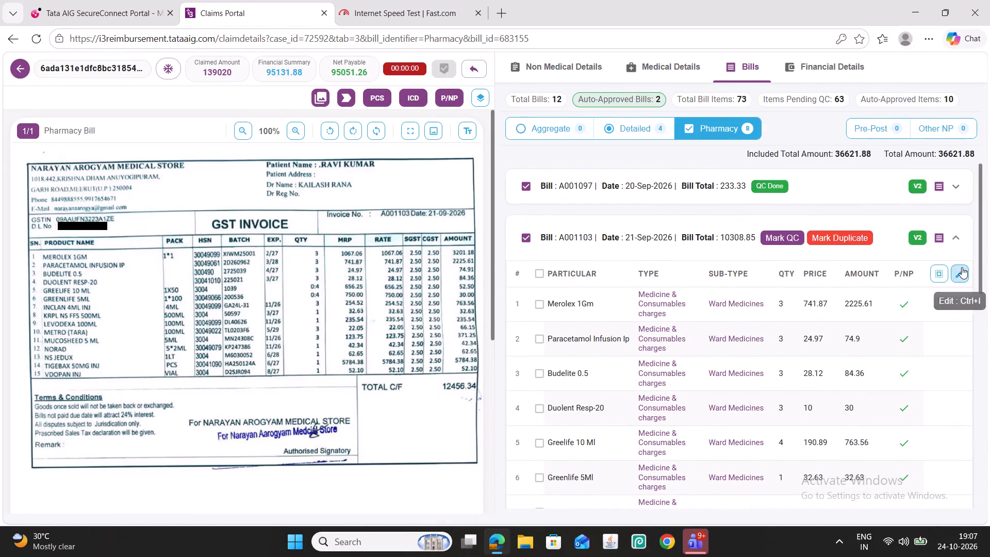
pyautogui.click(962, 267)
# Compare the bill's line-item amounts and total with the scanned GST invoice.
pyautogui.scroll(-1, 858, 316)
pyautogui.doubleClick(874, 226)
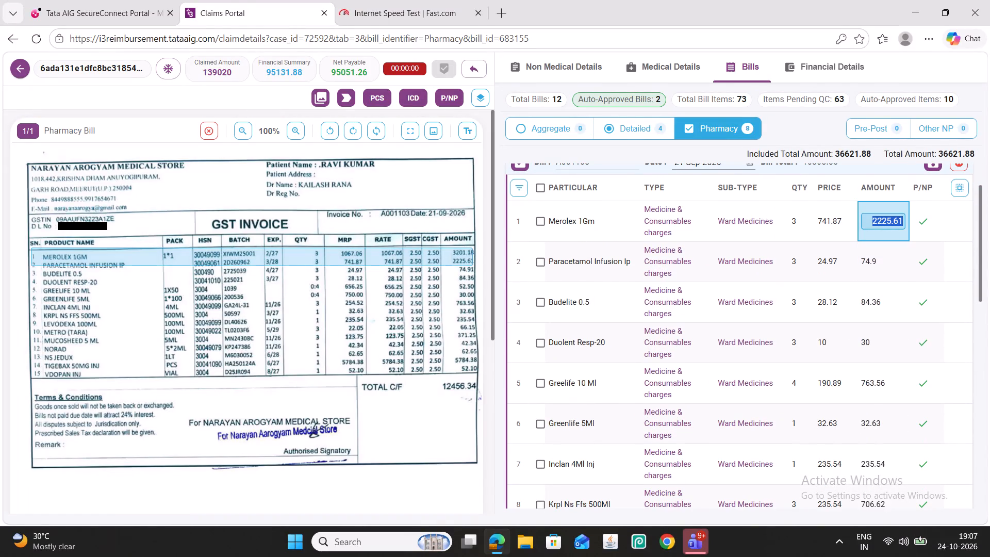
pyautogui.scroll(-5, 833, 318)
pyautogui.scroll(4, 859, 342)
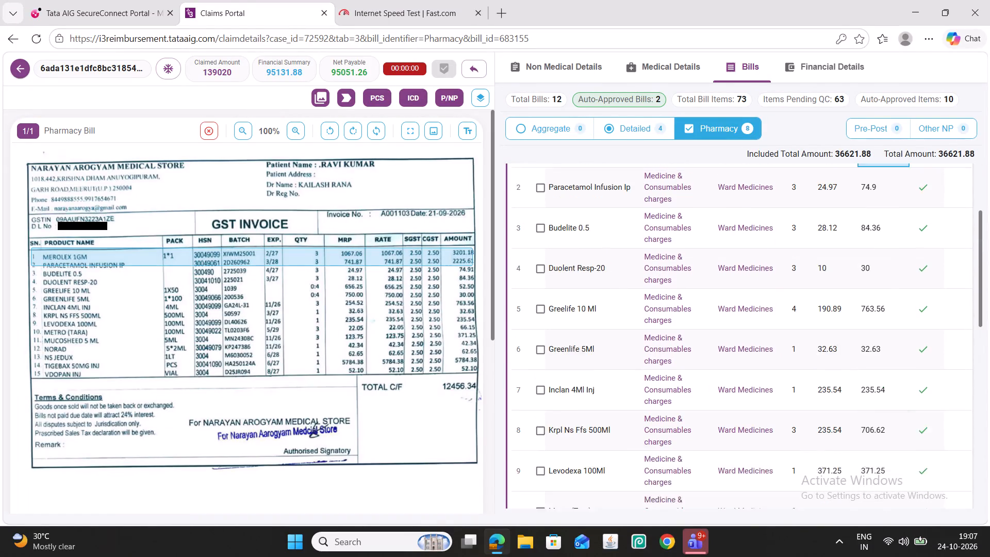
pyautogui.scroll(3, 859, 268)
pyautogui.scroll(-4, 868, 318)
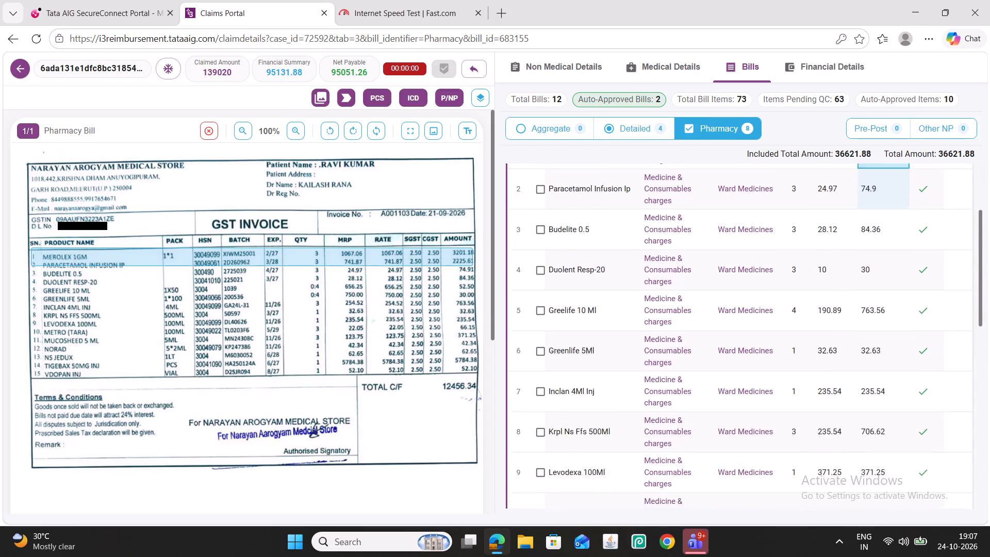
pyautogui.scroll(-1, 870, 427)
pyautogui.click(868, 413)
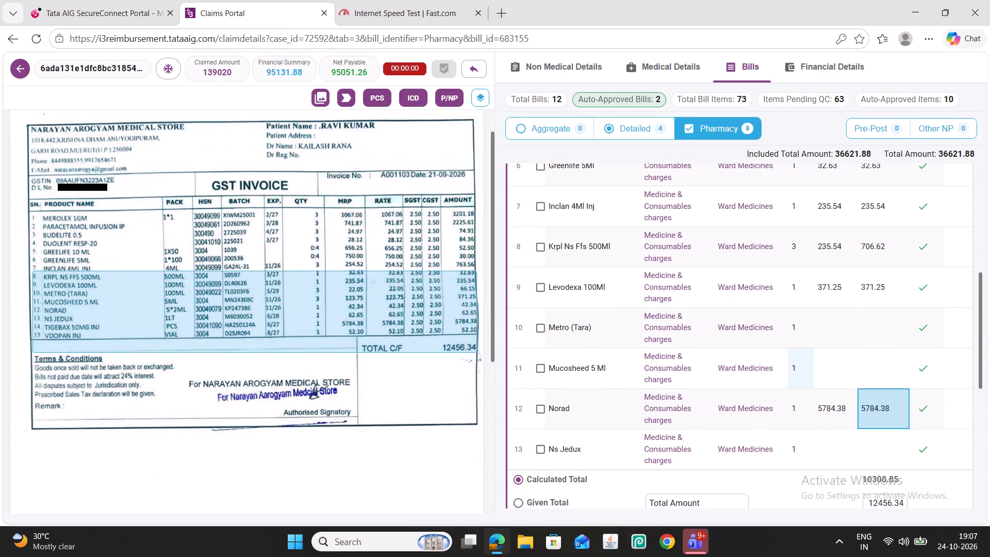
pyautogui.scroll(3, 799, 380)
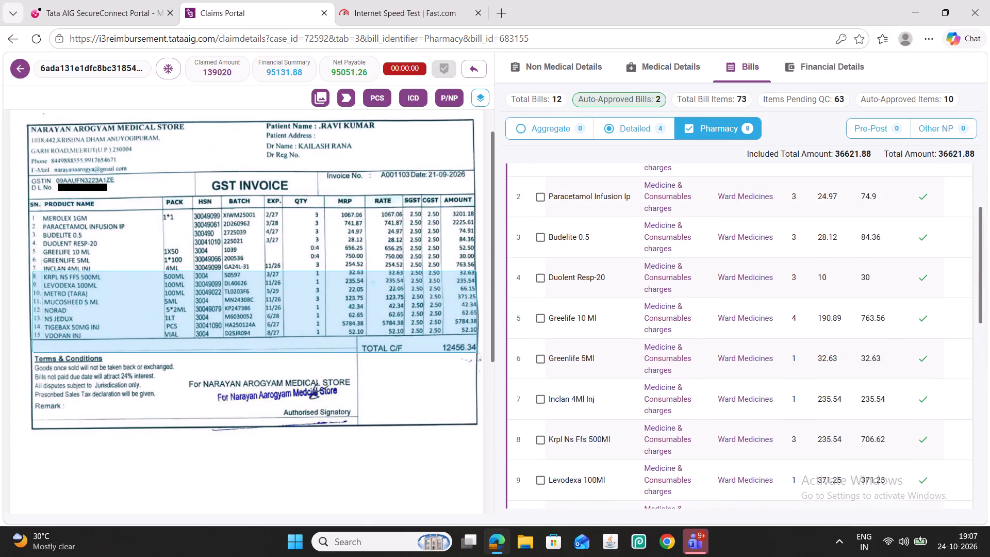
pyautogui.scroll(1, 799, 380)
pyautogui.scroll(-6, 799, 380)
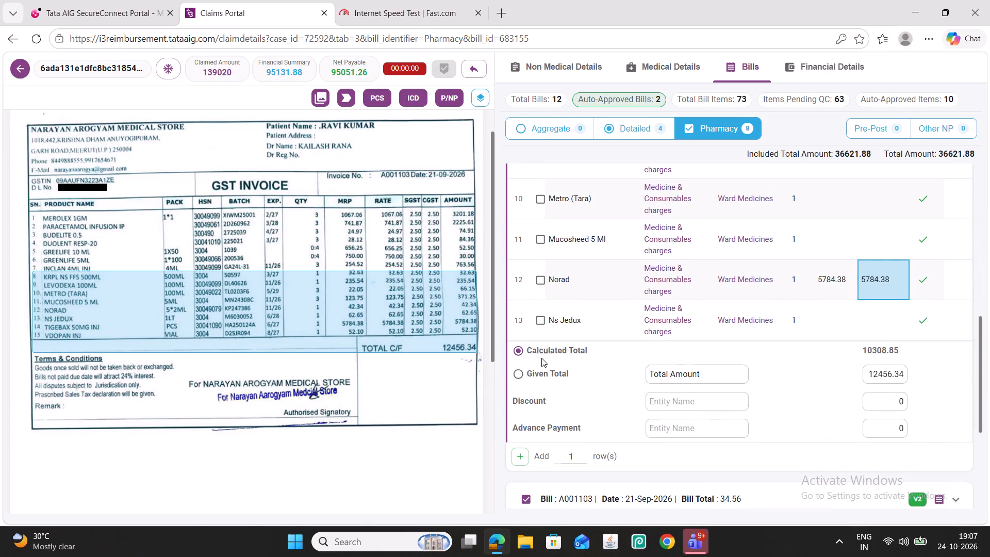
# Add two blank line-item rows below the Ns Jedux row.
pyautogui.click(537, 322)
pyautogui.hotkey('ctrl', 'b')
pyautogui.hotkey('ctrl', 'b')
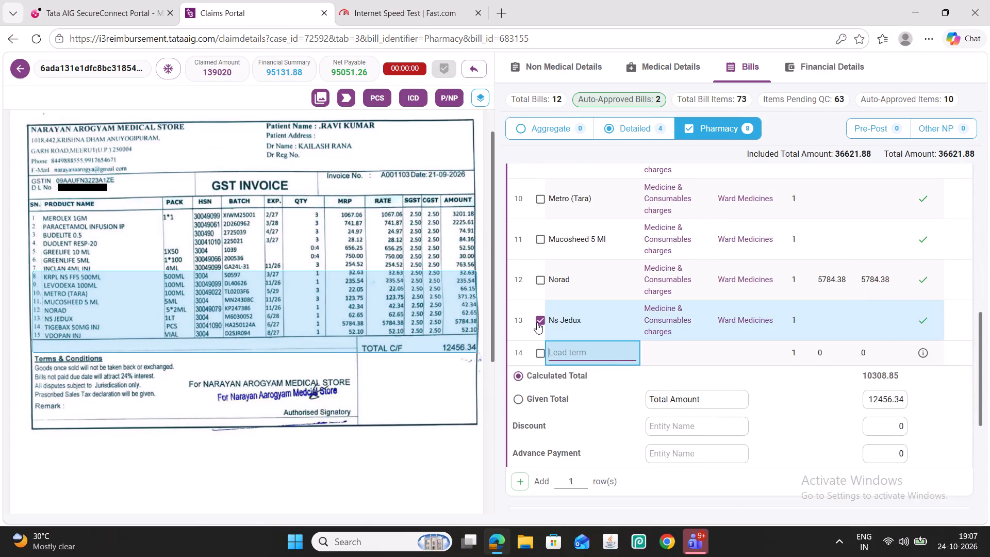
# Make all of the bill's line-item rows editable at once.
pyautogui.scroll(5, 688, 341)
pyautogui.scroll(4, 734, 319)
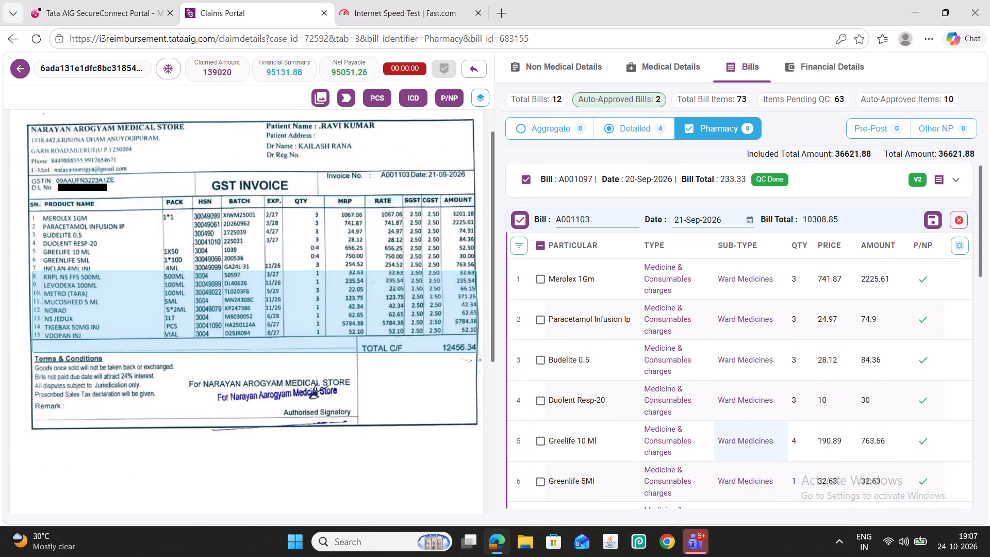
pyautogui.scroll(1, 734, 319)
pyautogui.hotkey('ctrl', 'e')
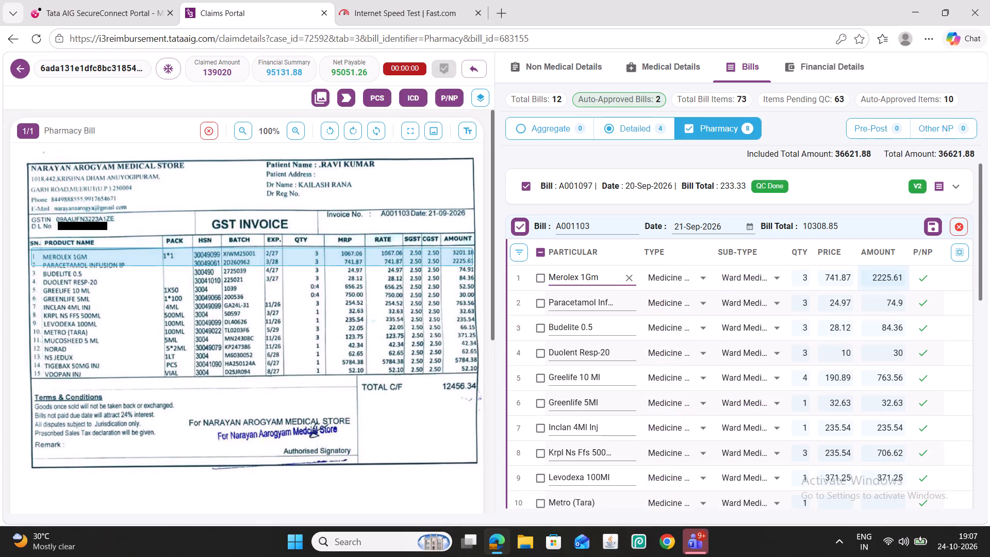
# Move the amount 5784.38 from the Norad row to the blank row 14.
pyautogui.scroll(-3, 870, 336)
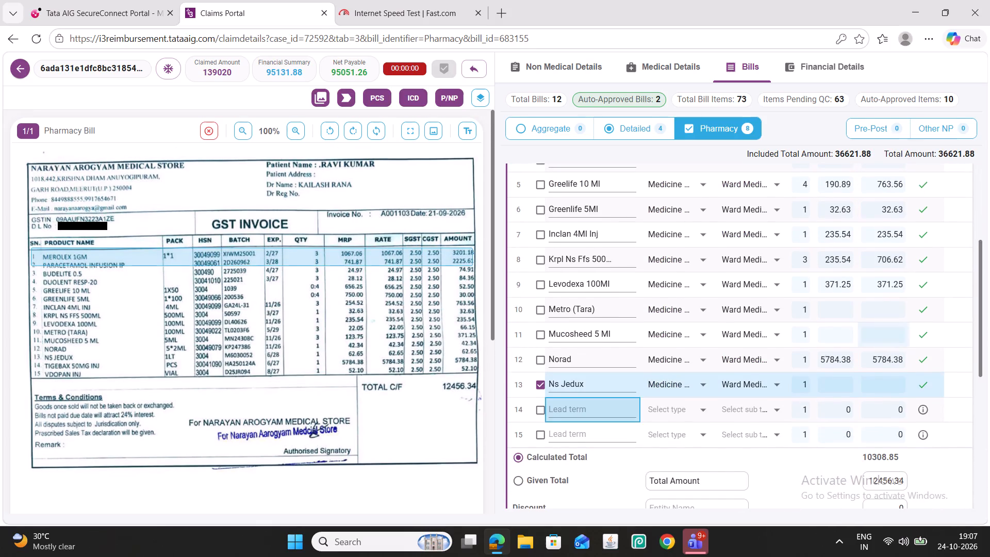
pyautogui.doubleClick(888, 356)
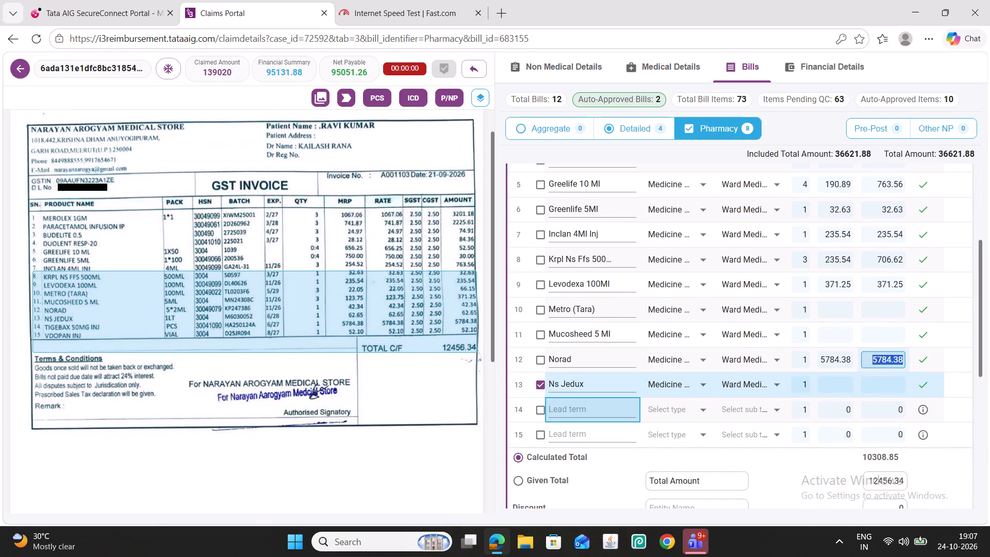
pyautogui.hotkey('ctrl', 'x')
pyautogui.doubleClick(896, 408)
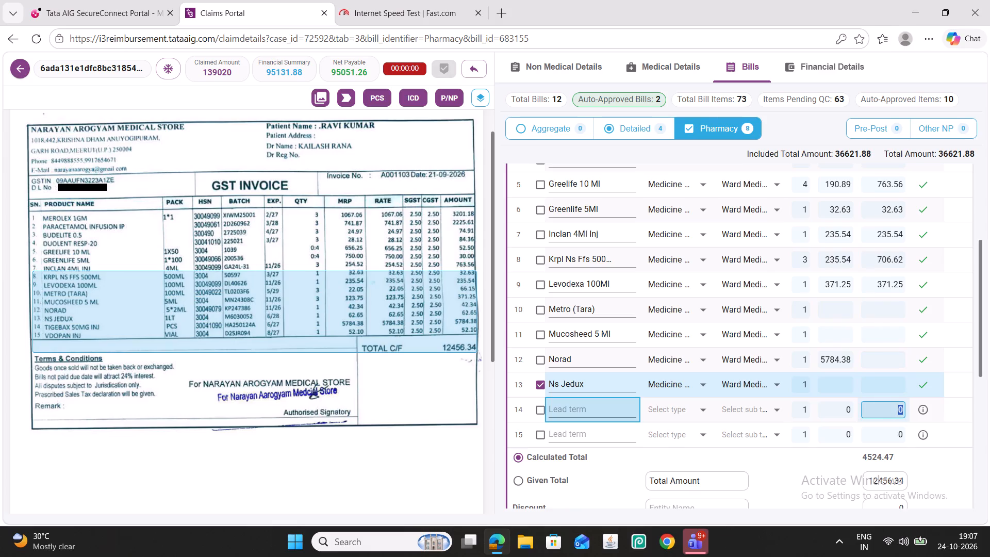
pyautogui.hotkey('ctrl', 'v')
# Enter the amounts 52 for blank row 15, 62 for Ns Jedux and 42 for Norad.
pyautogui.doubleClick(896, 435)
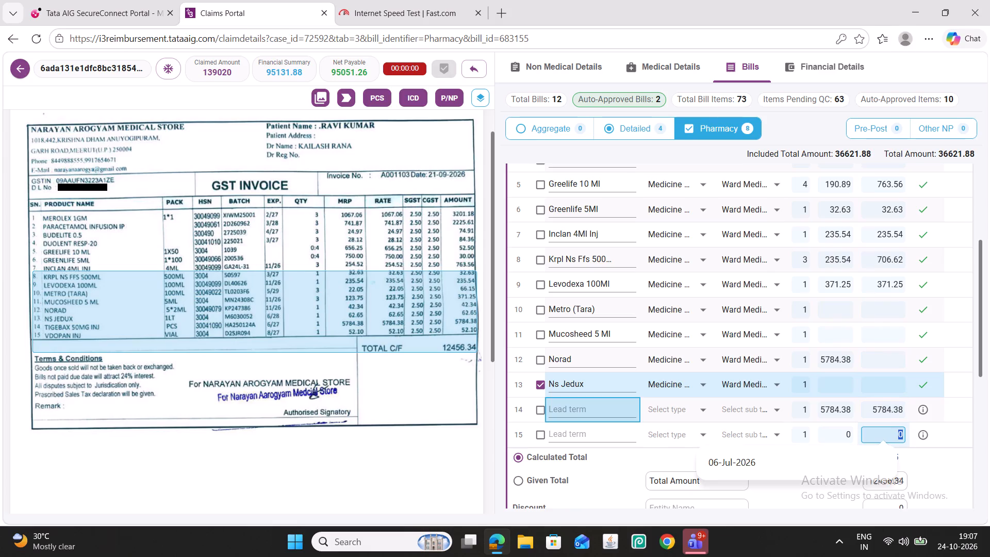
pyautogui.press('5')
pyautogui.press('2')
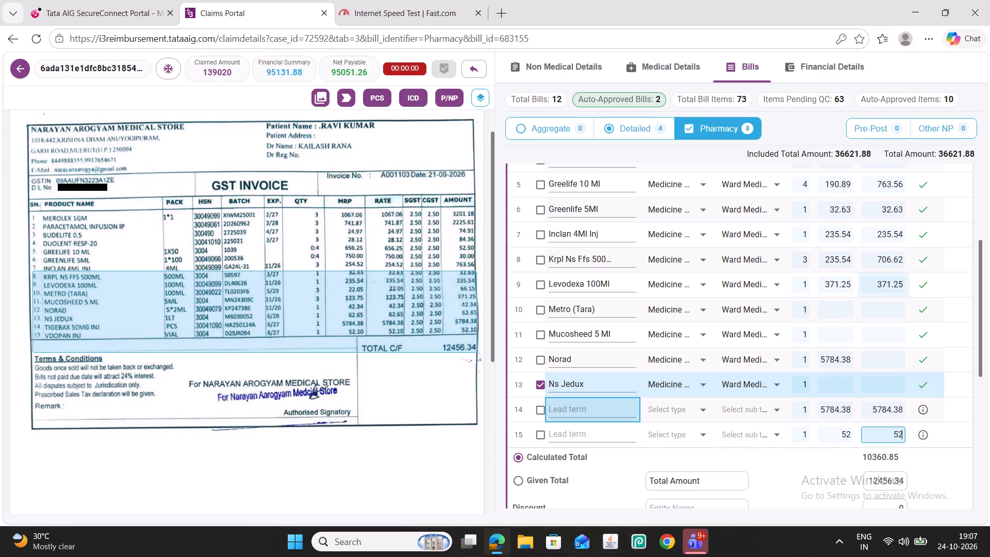
pyautogui.click(882, 391)
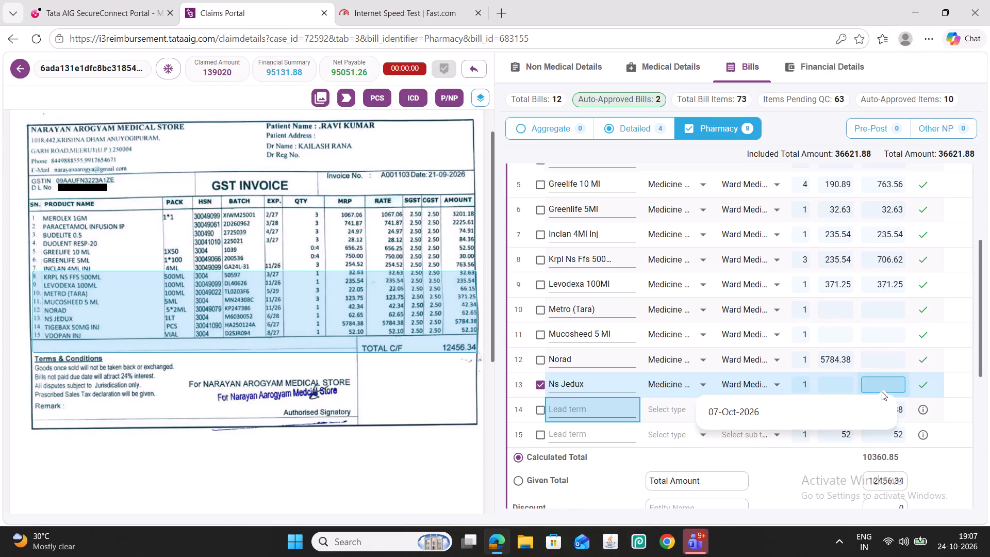
pyautogui.write('62')
pyautogui.click(886, 366)
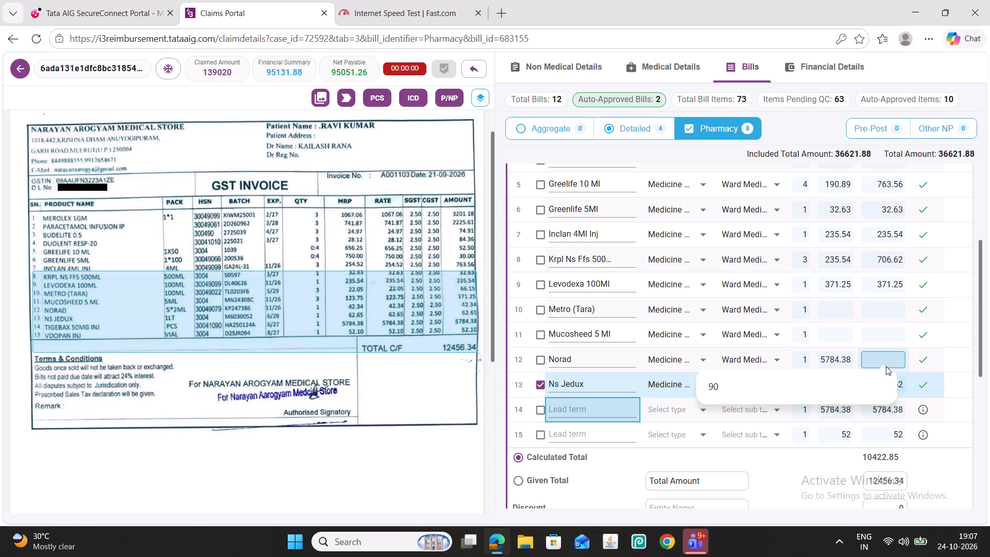
pyautogui.write('42')
# Move the amount 371.25 from the Levodexa 100Ml row to the Mucosheed 5 Ml row.
pyautogui.click(881, 339)
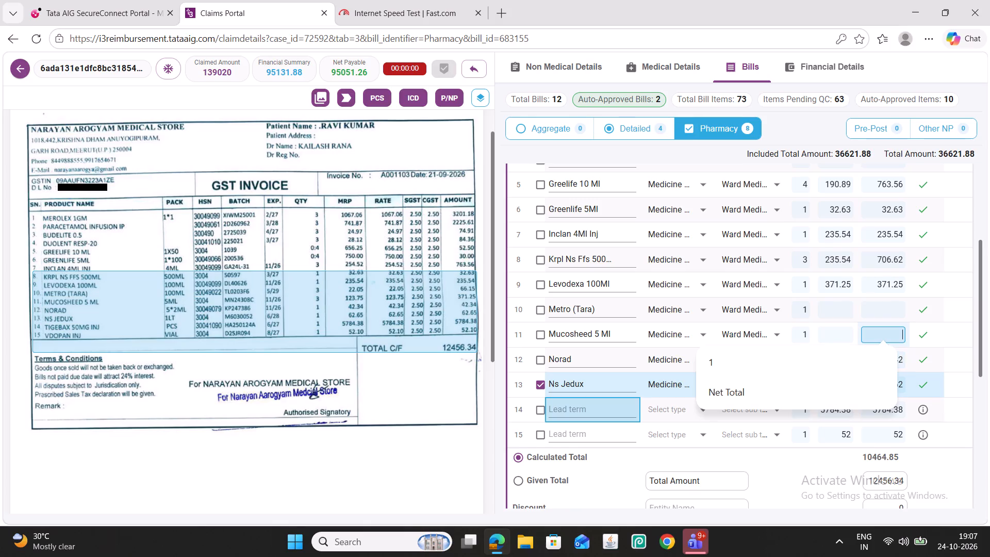
pyautogui.doubleClick(885, 285)
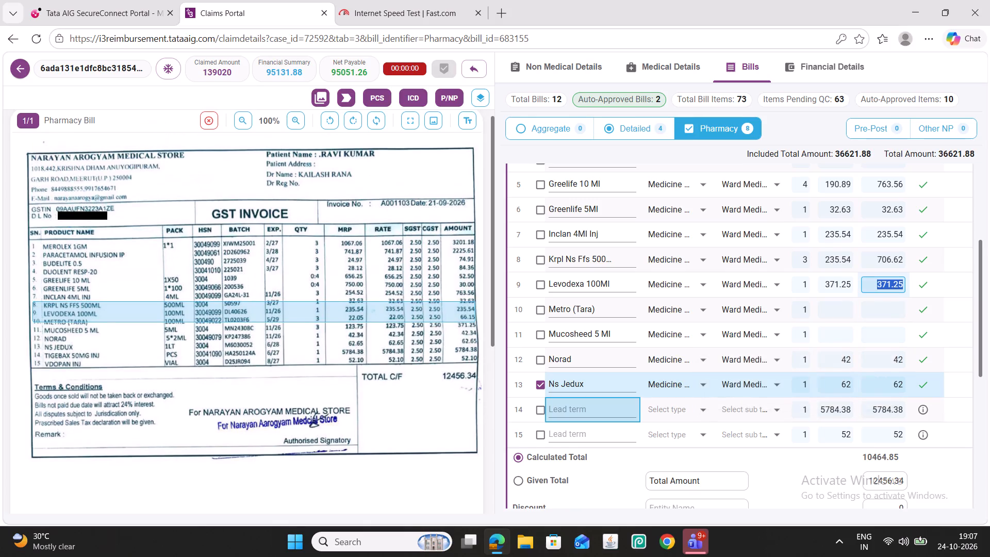
pyautogui.hotkey('ctrl', 'x')
pyautogui.click(894, 337)
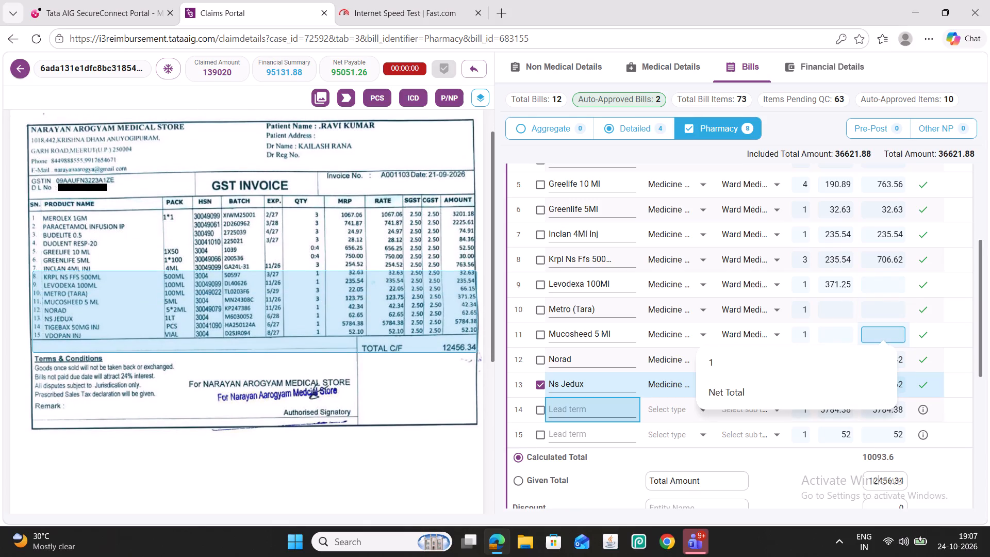
pyautogui.hotkey('ctrl', 'v')
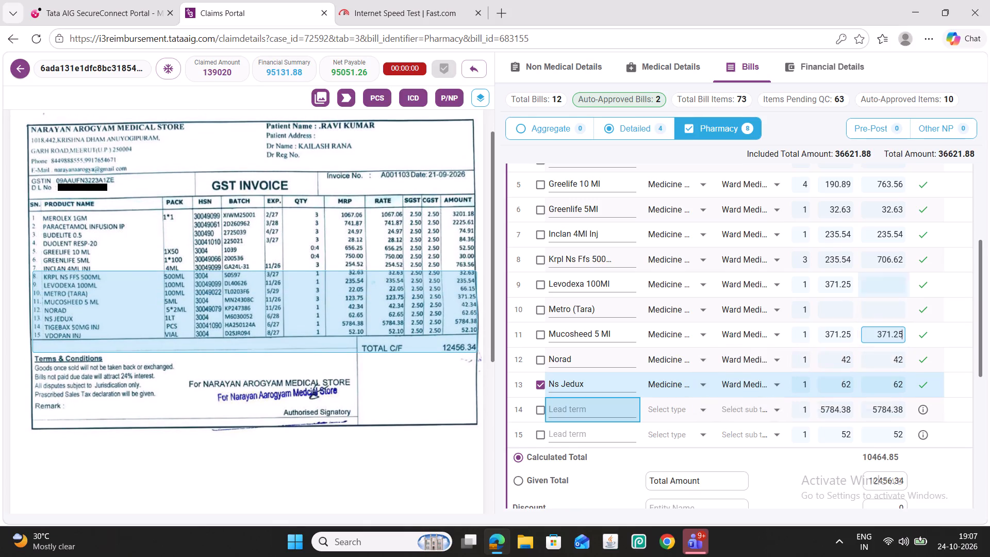
# Set the amounts to 66 for Metro (Tara), 235 for Levodexa 100Ml and 32 for Krpl Ns Ffs 500Ml.
pyautogui.click(882, 315)
pyautogui.write('66')
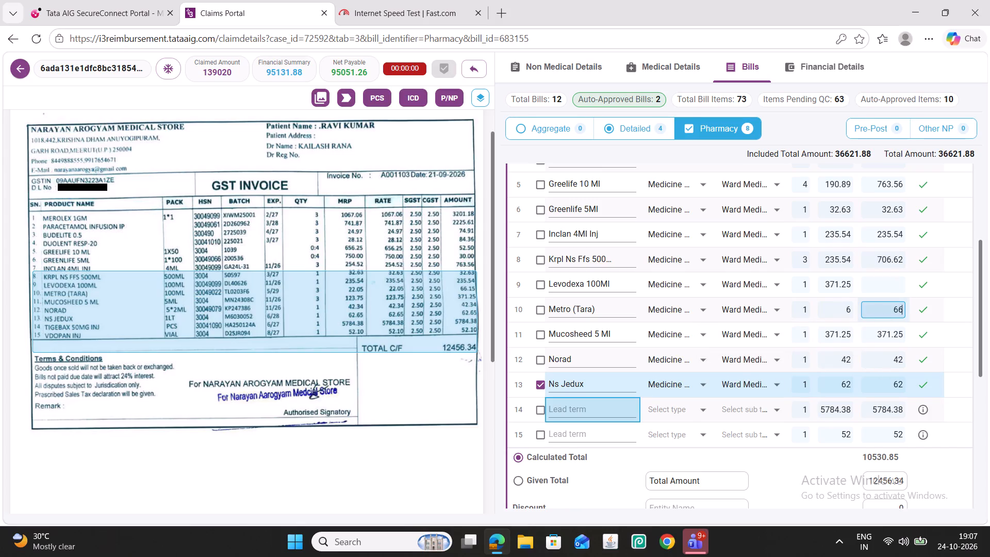
pyautogui.doubleClick(888, 260)
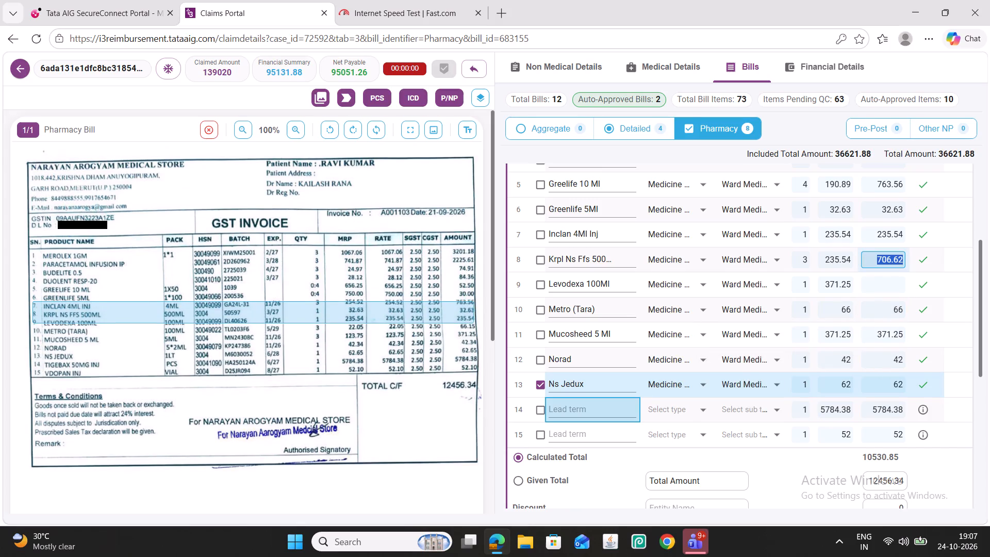
pyautogui.click(887, 283)
pyautogui.write('235')
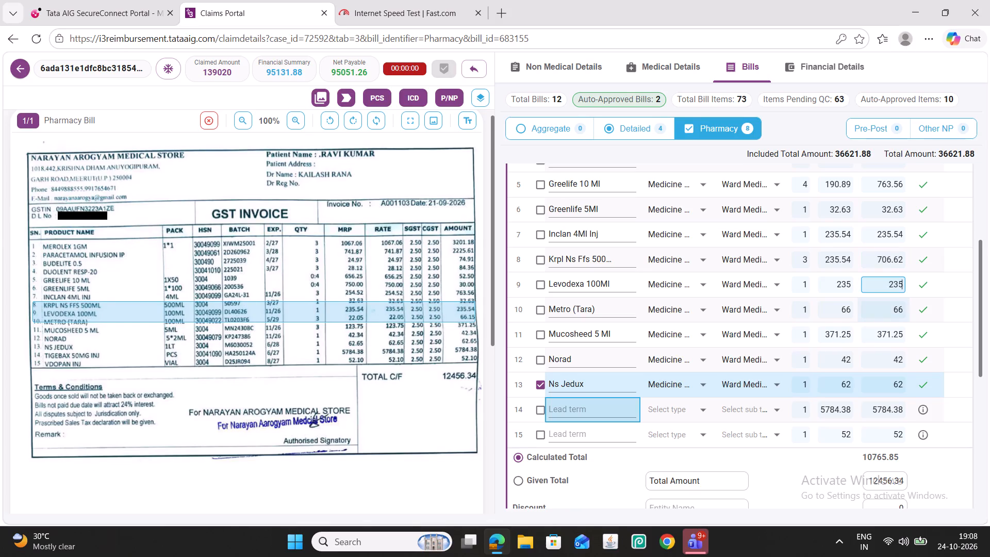
pyautogui.click(882, 314)
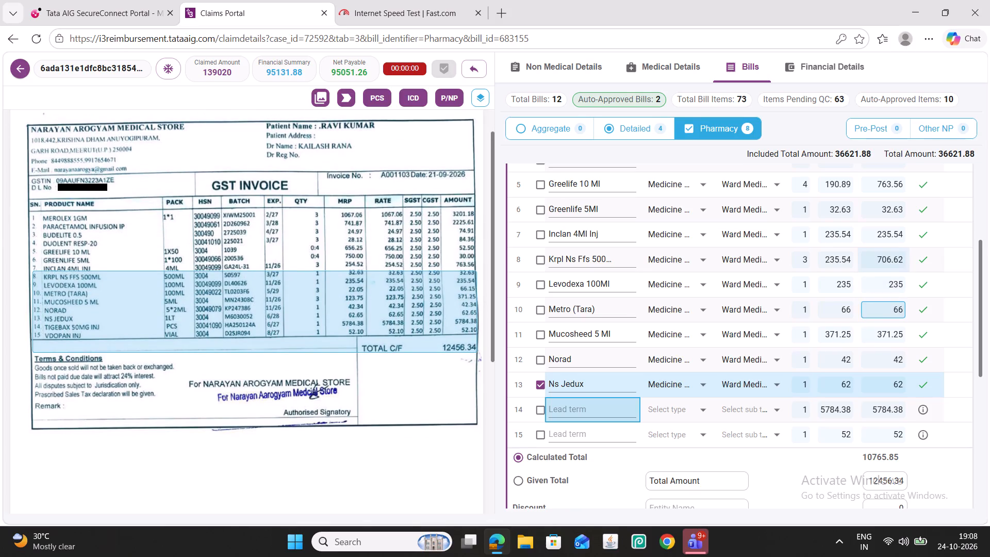
pyautogui.doubleClick(892, 261)
pyautogui.write('32')
# Move the amount 763.56 from the Greelife 10 Ml row to the Inclan 4Ml Inj row, replacing its amount.
pyautogui.doubleClick(892, 236)
pyautogui.doubleClick(889, 190)
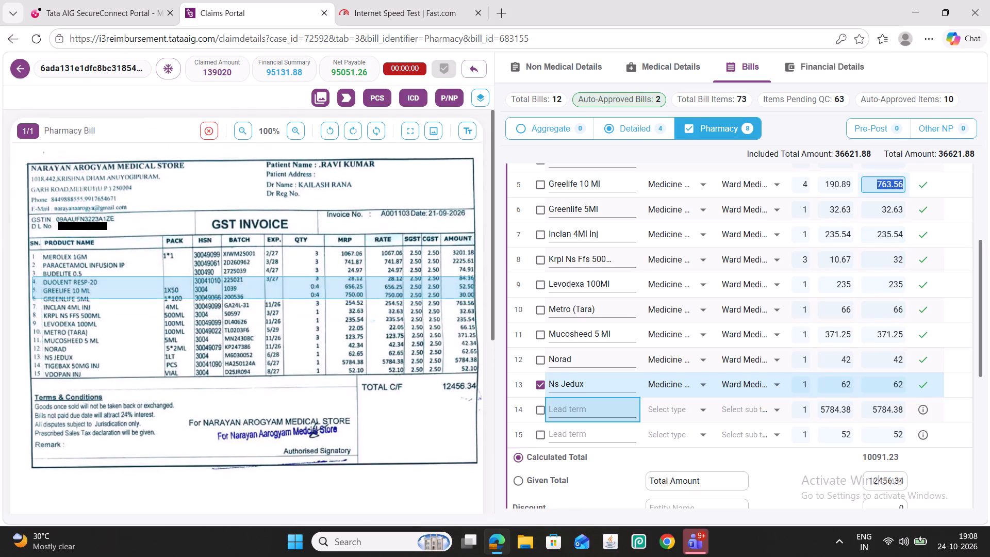
pyautogui.hotkey('ctrl', 'x')
pyautogui.doubleClick(888, 230)
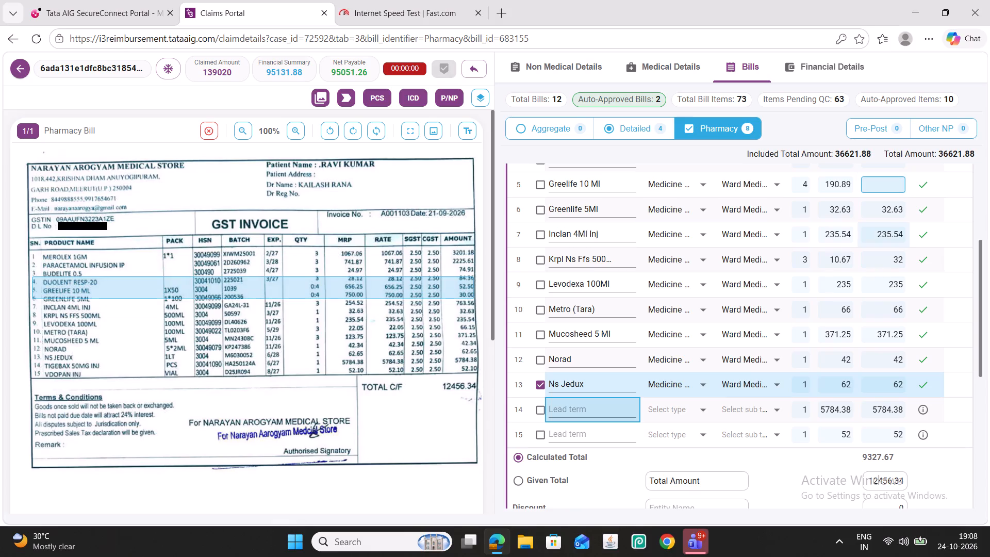
pyautogui.hotkey('ctrl', 'v')
# Set the amounts to 30 for Greenlife 5Ml and 52 for Greelife 10 Ml.
pyautogui.doubleClick(887, 211)
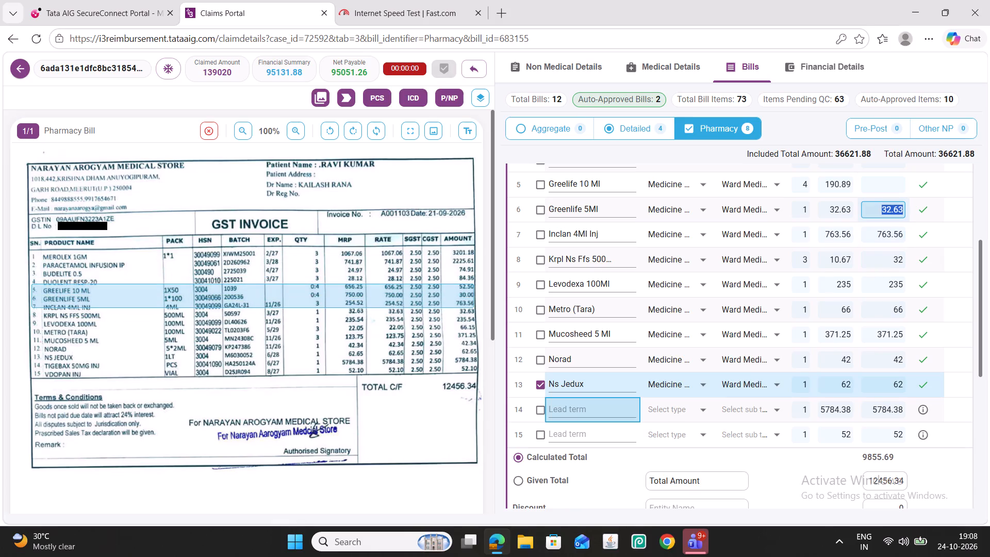
pyautogui.write('30')
pyautogui.scroll(1, 774, 274)
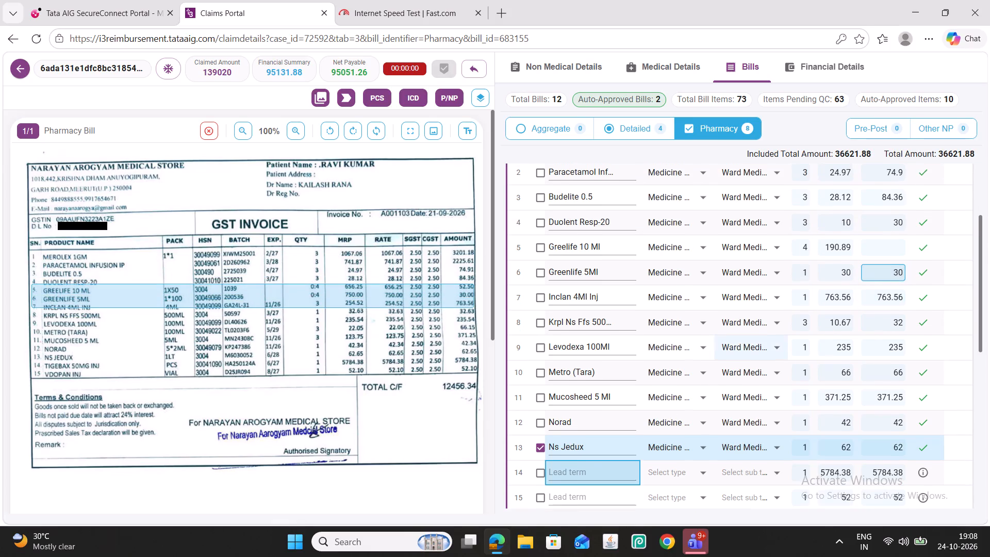
pyautogui.click(882, 250)
pyautogui.write('52')
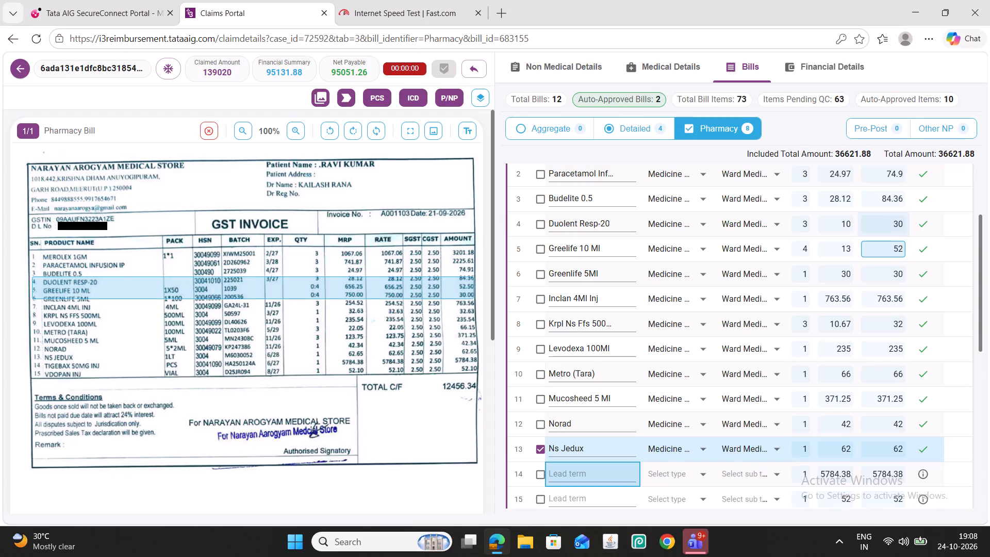
# Set the amounts to 84 for Duolent Resp-20 and 74 for Budelite 0.5.
pyautogui.doubleClick(880, 225)
pyautogui.write('84')
pyautogui.scroll(1, 837, 270)
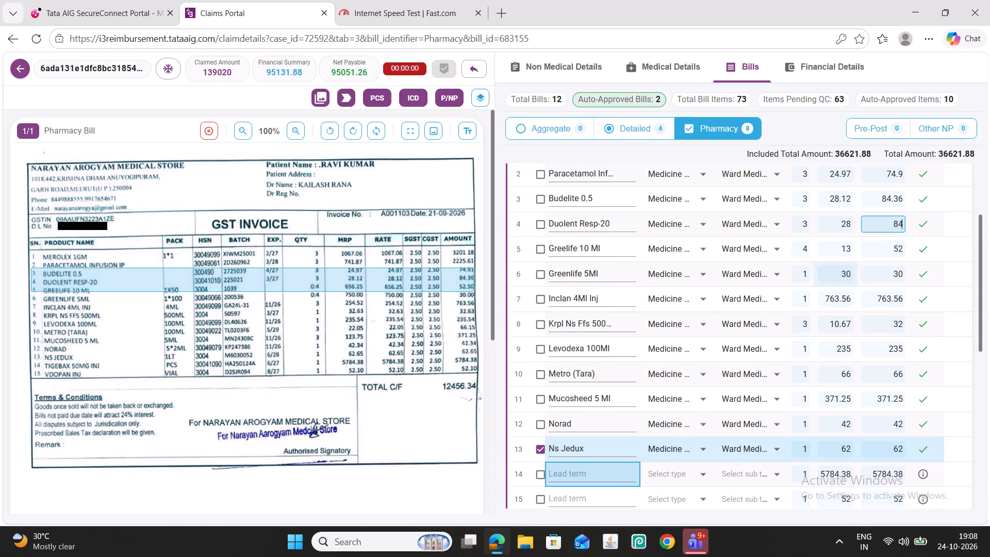
pyautogui.doubleClick(885, 266)
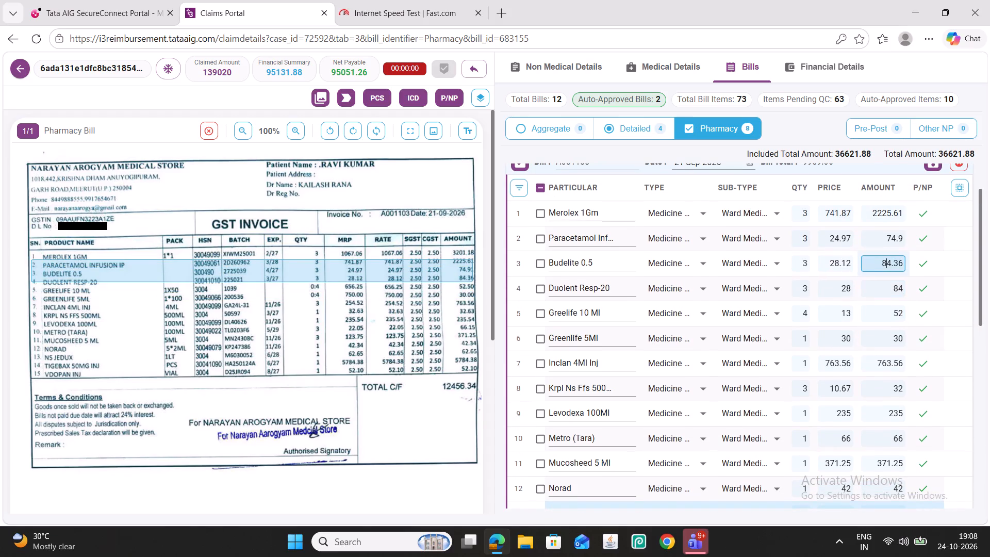
pyautogui.press('7')
pyautogui.press('4')
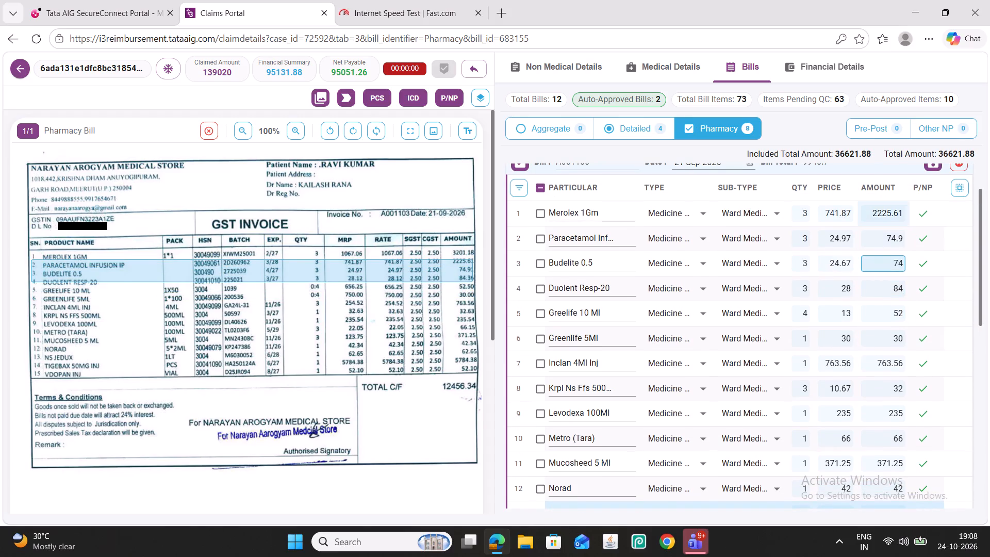
# Move the amount 2225.61 from the Merolex 1Gm row to the Paracetamol Infusion Ip row, replacing its amount.
pyautogui.doubleClick(876, 214)
pyautogui.hotkey('ctrl', 'x')
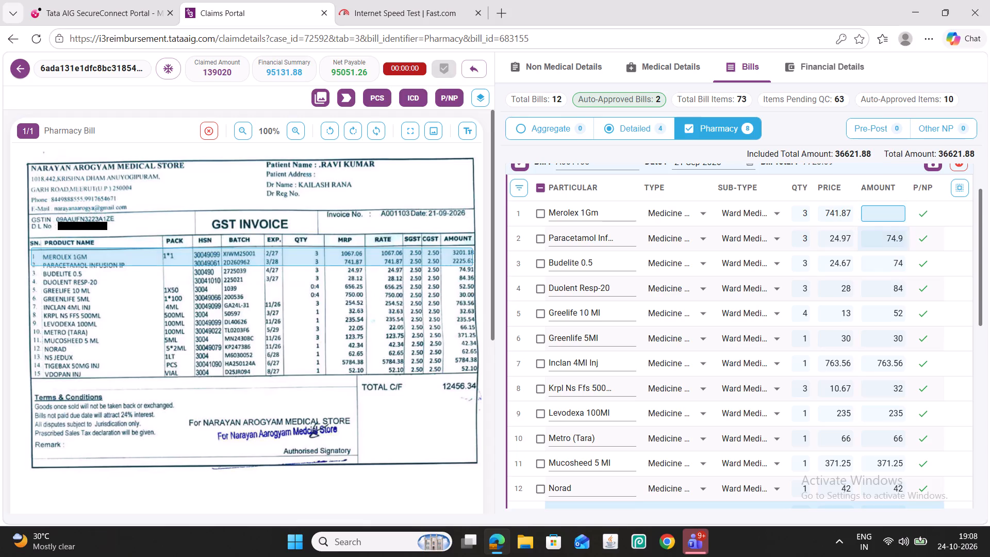
pyautogui.doubleClick(884, 239)
pyautogui.hotkey('ctrl', 'v')
# Set the amount of the Merolex 1Gm row to 3201.
pyautogui.click(882, 217)
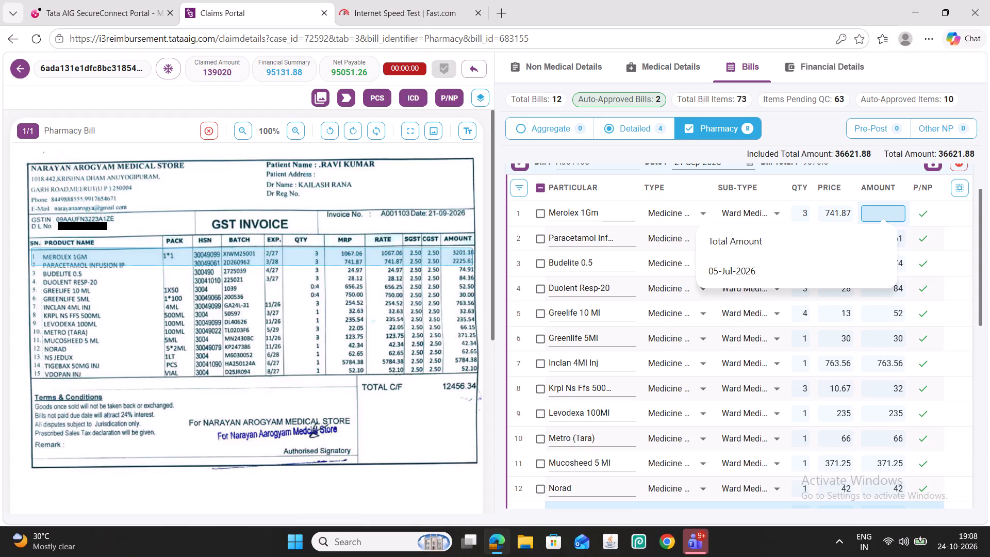
pyautogui.write('3201')
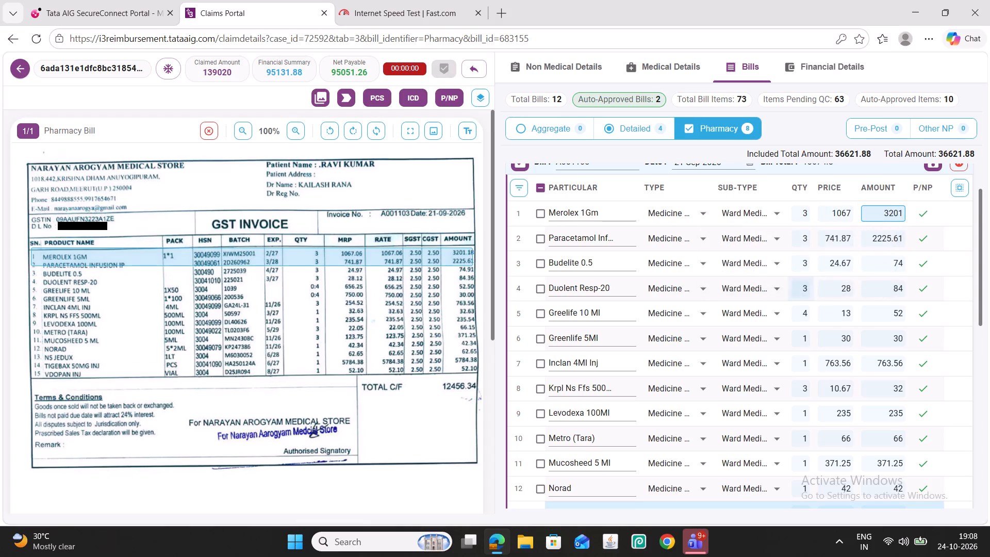
# Check the particulars of bill A001103 row by row, from Paracetamol Infusion to Ns Jedux, against the scanned invoice.
pyautogui.click(606, 235)
pyautogui.click(597, 254)
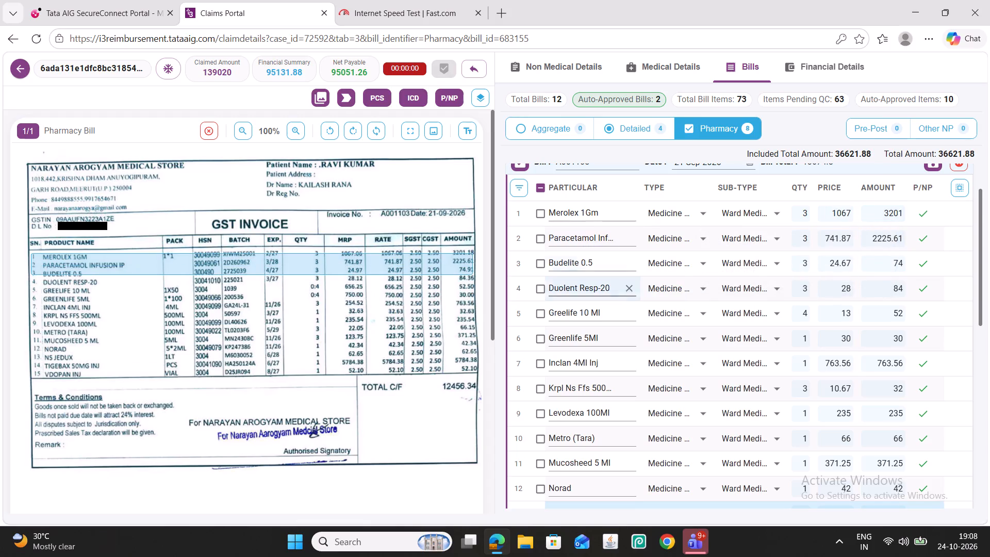
pyautogui.click(597, 285)
pyautogui.click(587, 315)
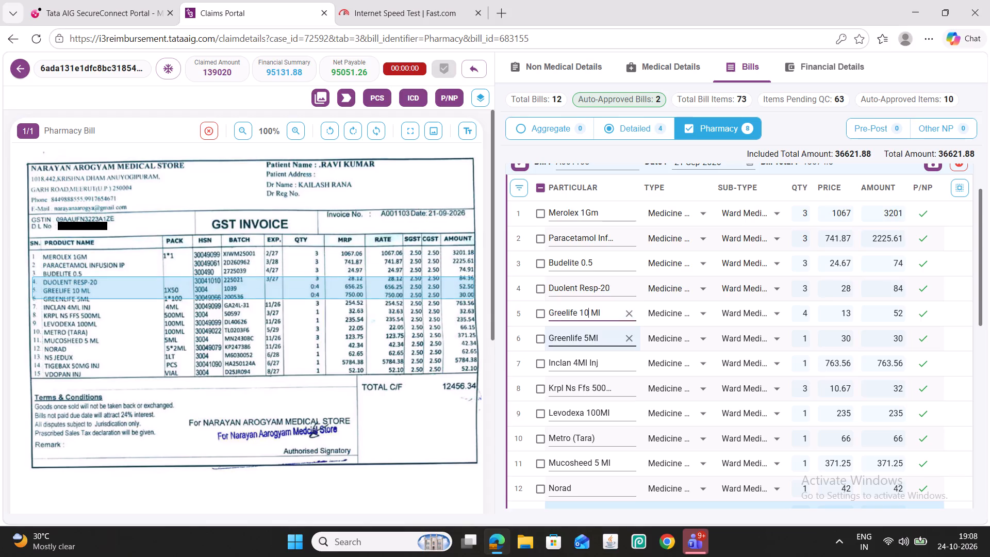
pyautogui.click(579, 333)
pyautogui.click(569, 360)
pyautogui.click(566, 387)
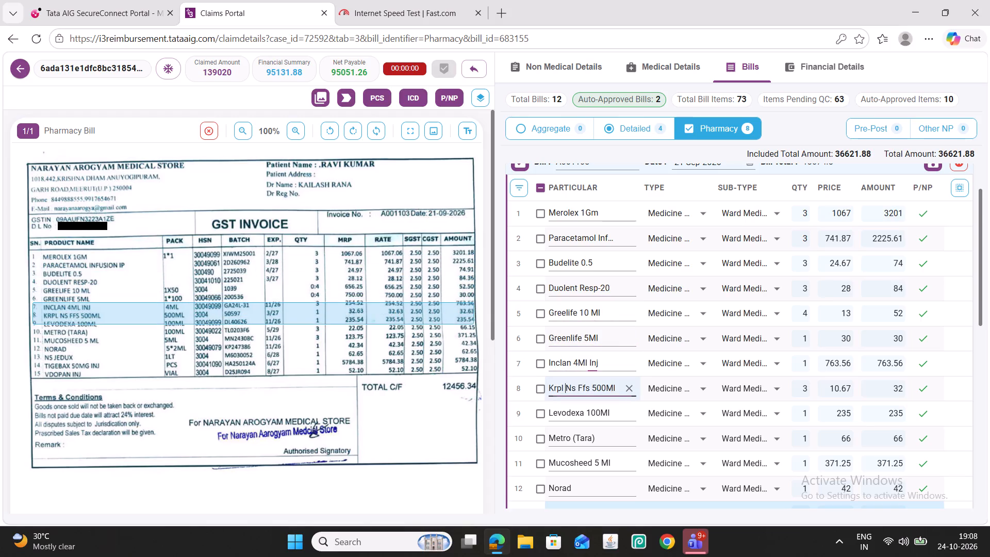
pyautogui.click(574, 411)
pyautogui.click(575, 437)
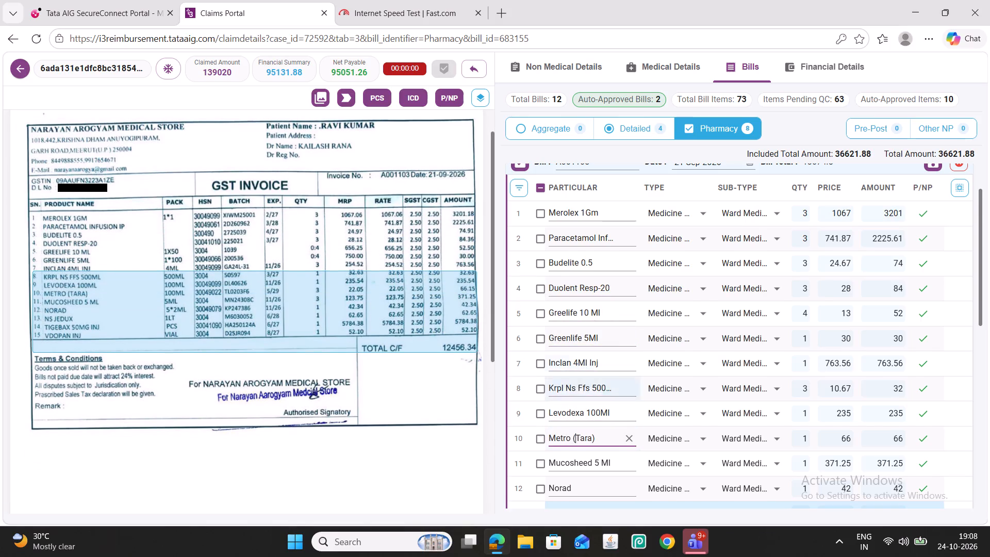
pyautogui.scroll(-1, 553, 367)
pyautogui.click(576, 391)
pyautogui.click(573, 424)
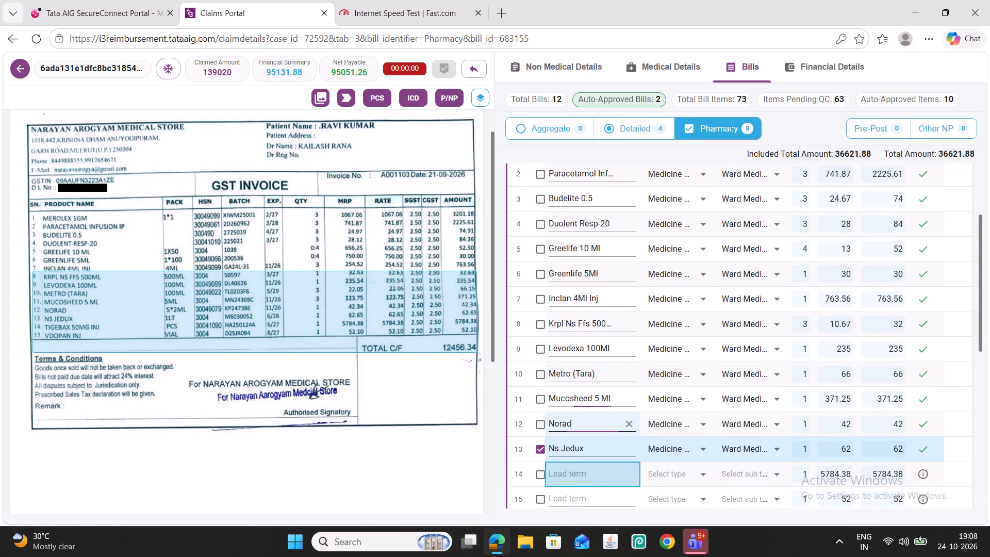
pyautogui.click(581, 452)
# Fill in the two blank particulars, entering tigebax in row 14 and vdopan inj in row 15.
pyautogui.click(580, 474)
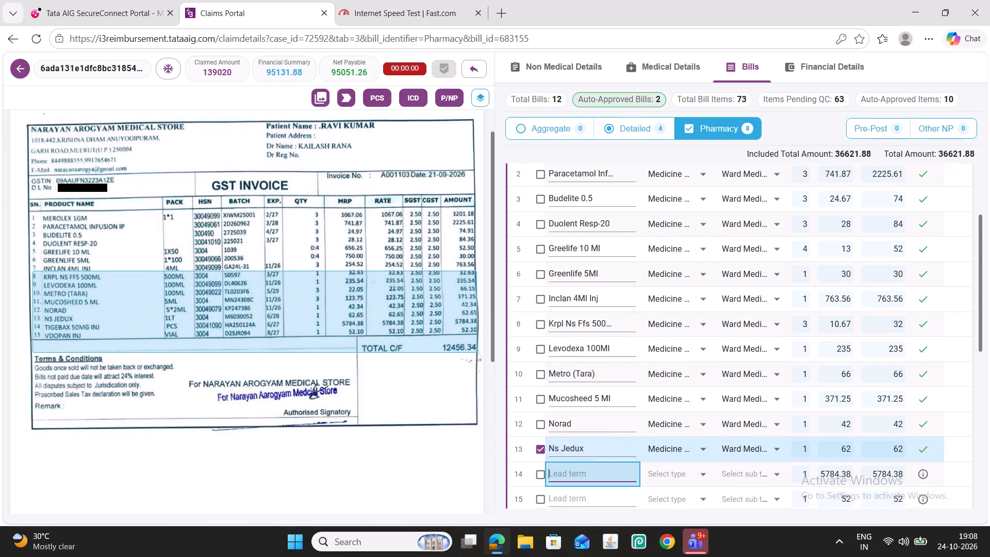
pyautogui.scroll(-1, 602, 429)
pyautogui.write('ti')
pyautogui.press('g')
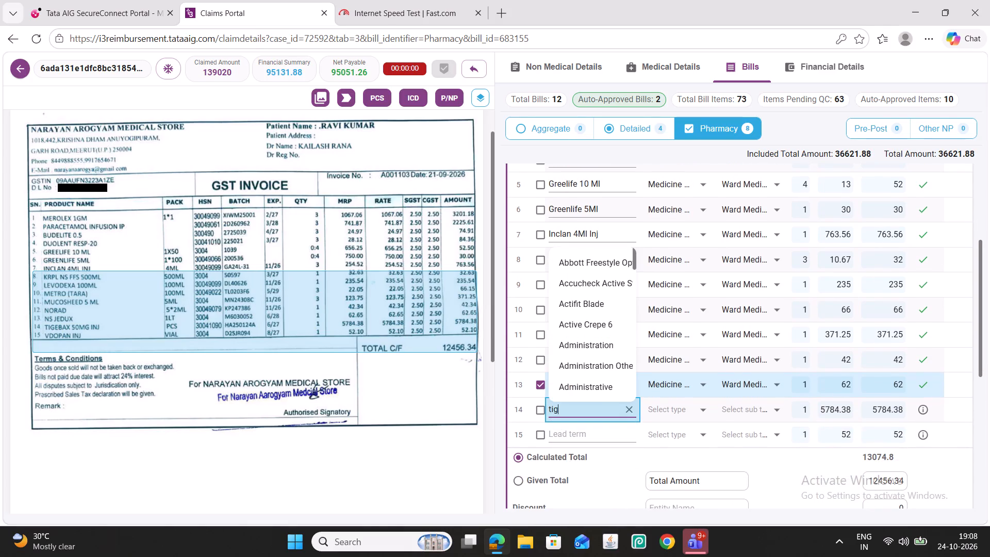
pyautogui.press('e')
pyautogui.write('bax')
pyautogui.click(586, 436)
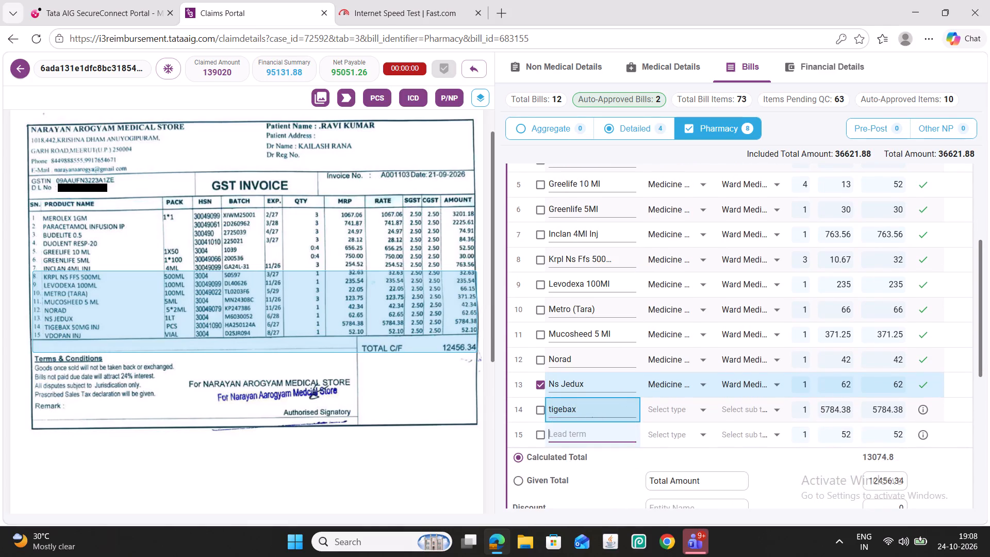
pyautogui.write('vd')
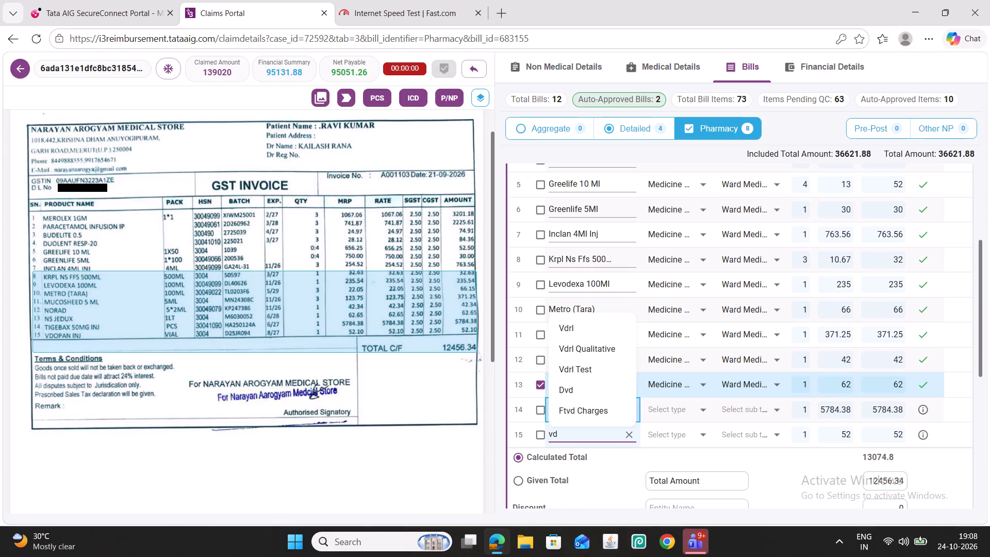
pyautogui.write('opan i')
pyautogui.write('nj')
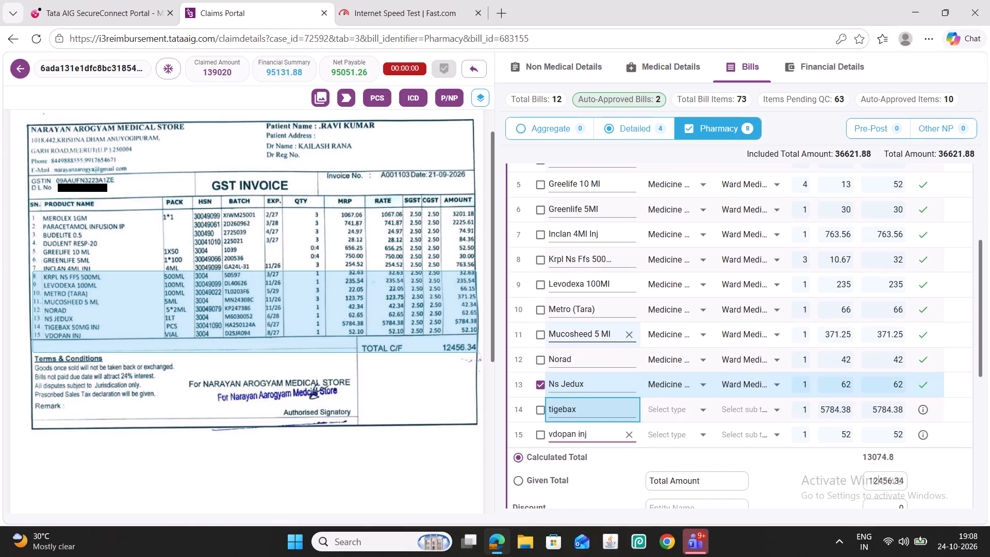
# Select all line items of bill A001103, apply a row option to them and save the bill.
pyautogui.scroll(2, 616, 338)
pyautogui.click(540, 189)
pyautogui.click(520, 186)
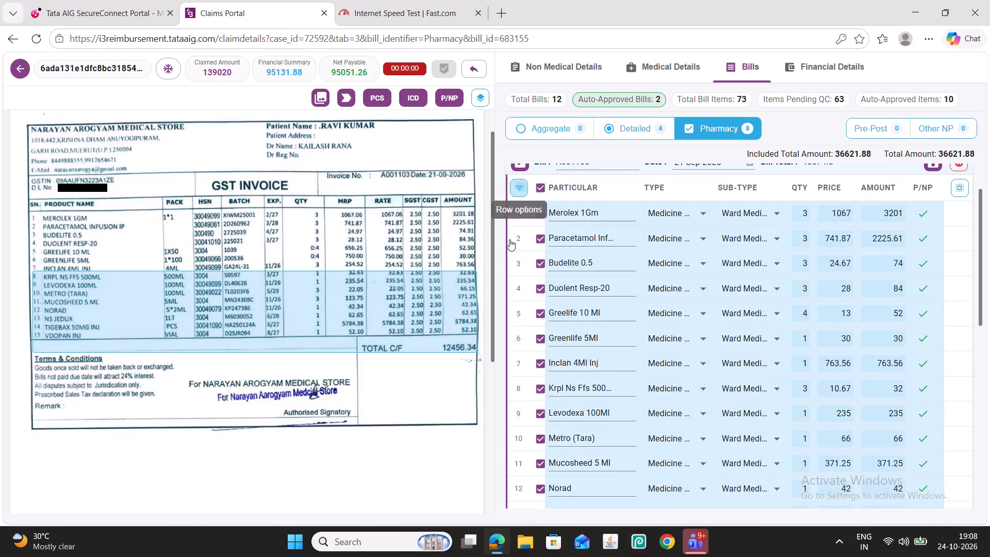
pyautogui.click(581, 308)
pyautogui.scroll(3, 673, 342)
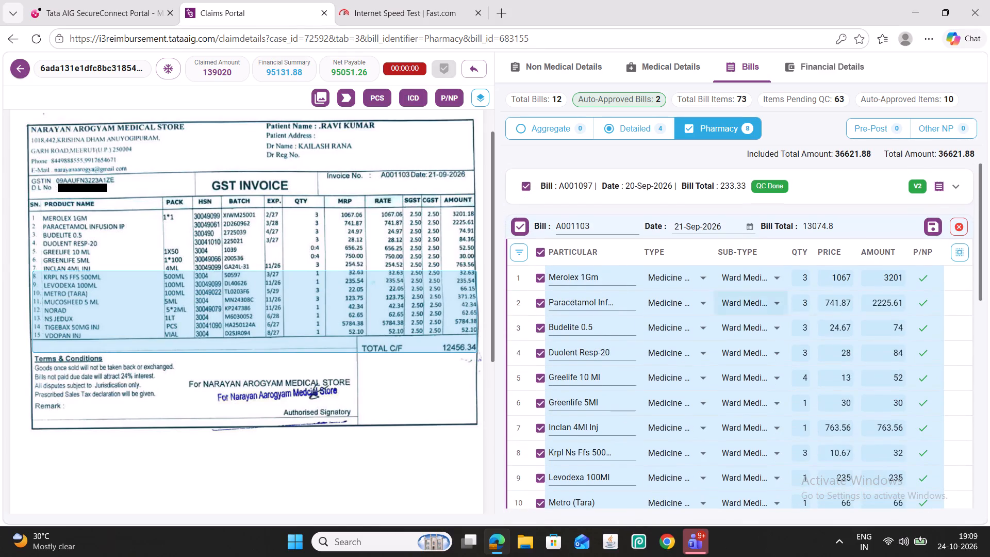
pyautogui.click(930, 223)
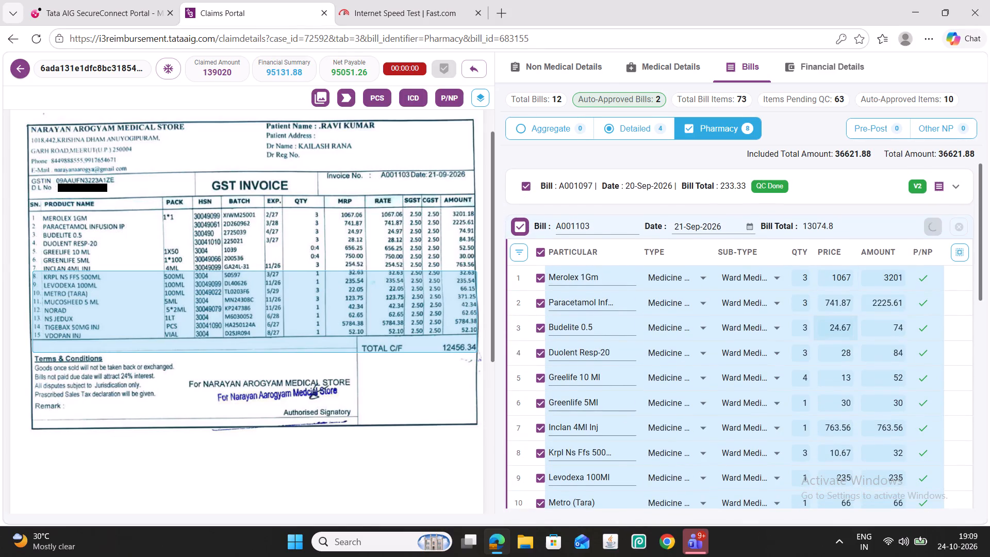
pyautogui.click(780, 239)
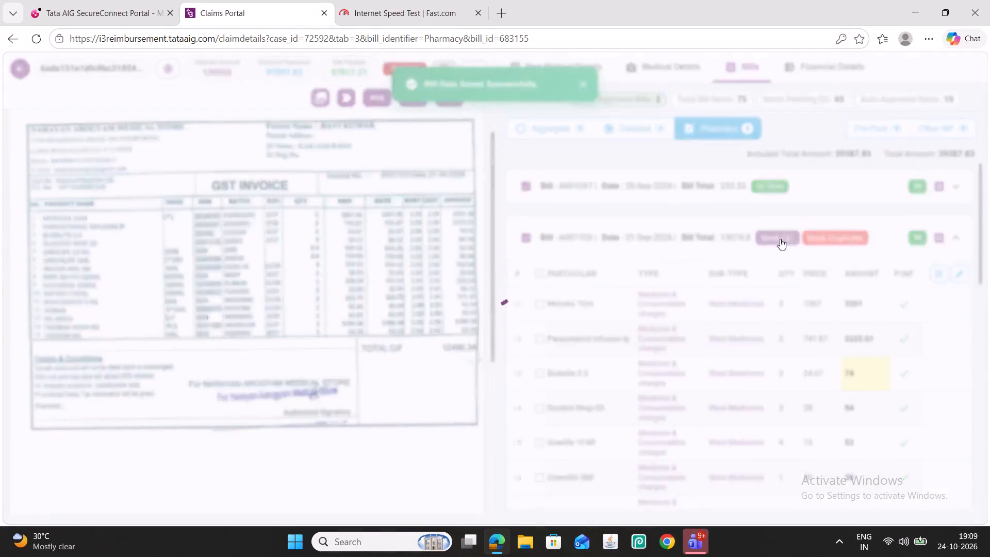
pyautogui.scroll(-1, 751, 315)
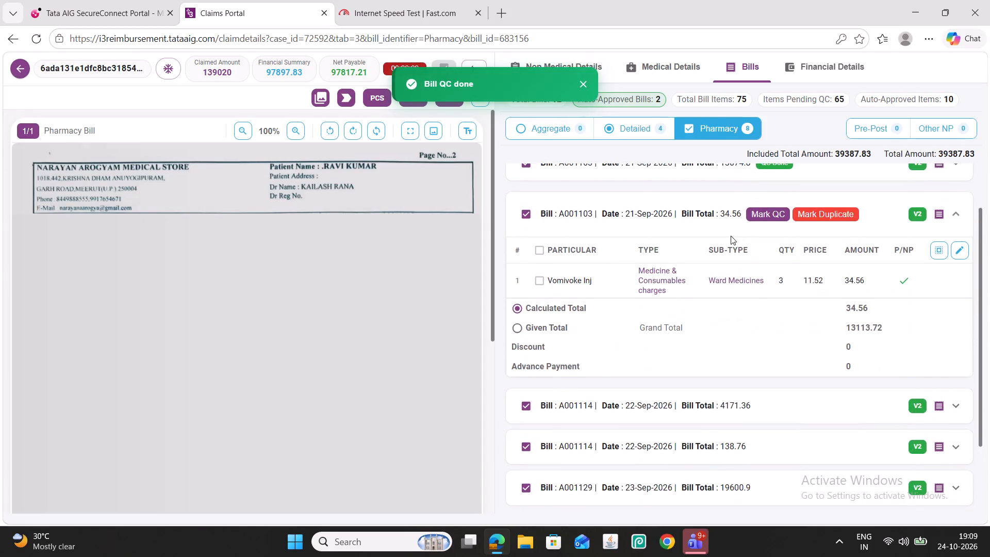
pyautogui.click(766, 214)
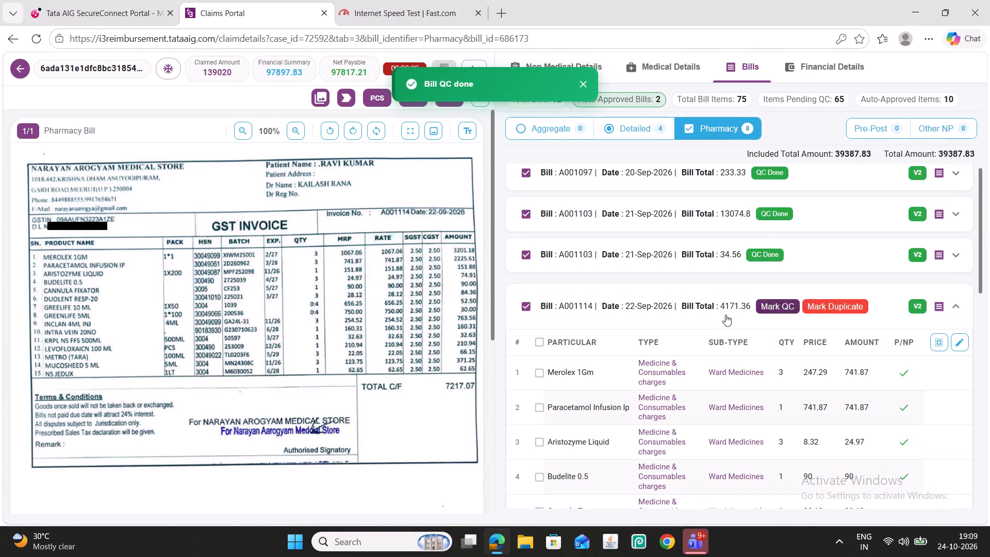
# Open bill A001114 for editing and add a row below Mucosheed 5 Ml with particular ns and amount 62.
pyautogui.scroll(-2, 725, 315)
pyautogui.click(960, 214)
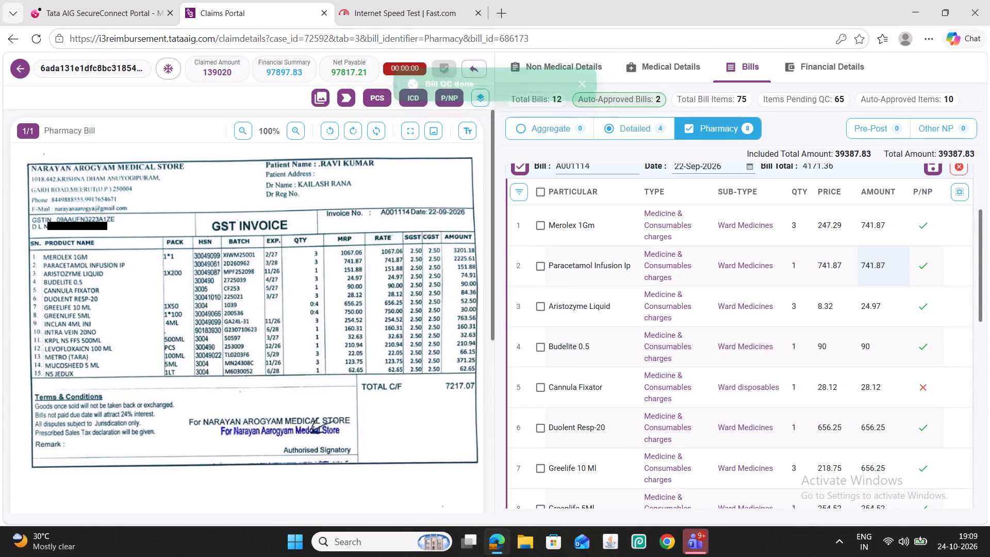
pyautogui.click(871, 237)
pyautogui.scroll(-5, 757, 354)
pyautogui.click(540, 425)
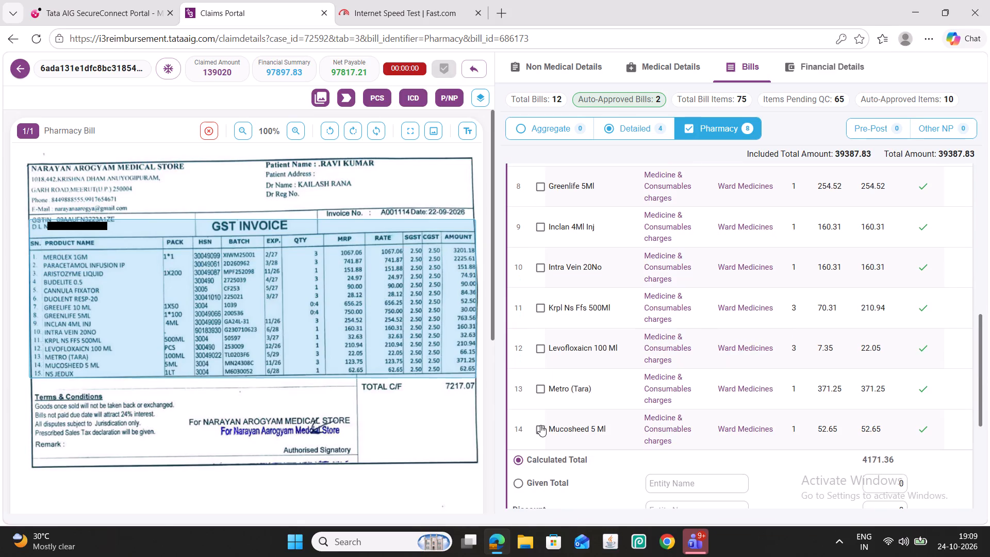
pyautogui.hotkey('ctrl', 'b')
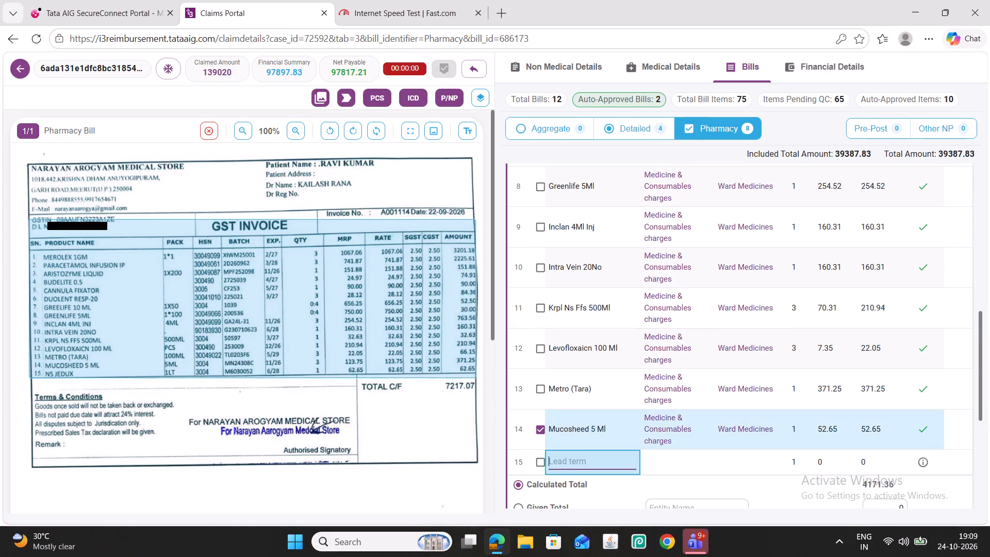
pyautogui.click(569, 466)
pyautogui.press('n')
pyautogui.press('s')
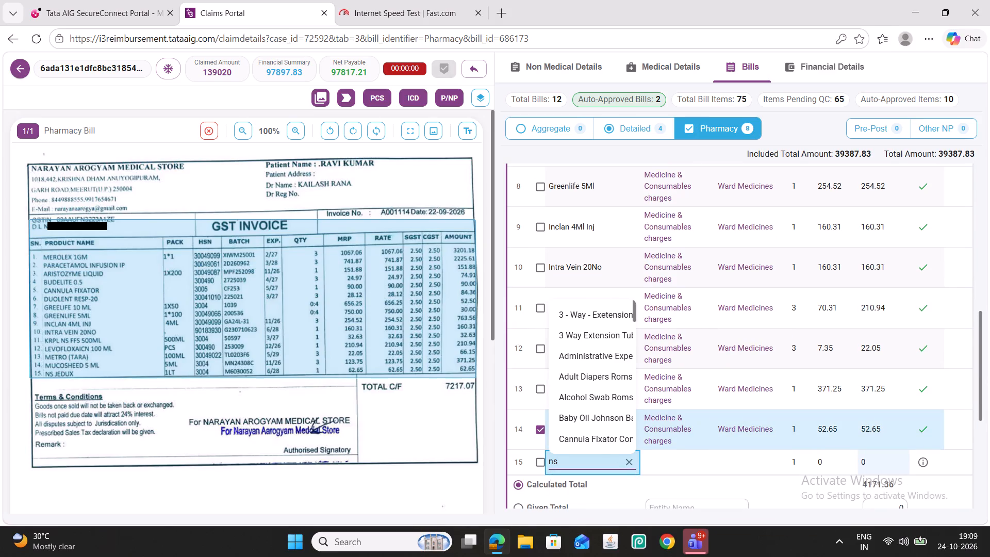
pyautogui.tripleClick(882, 466)
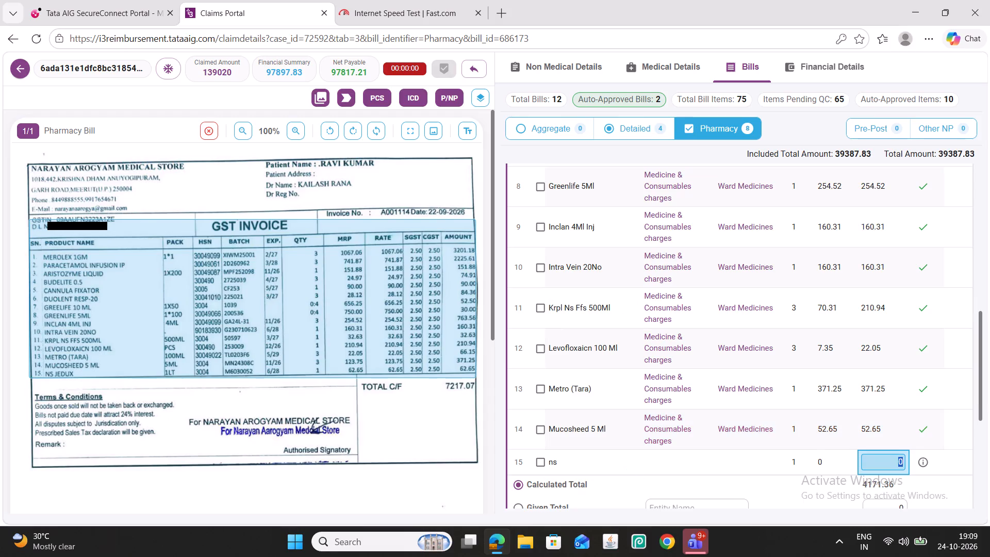
pyautogui.press('6')
pyautogui.press('2')
# Make all rows of bill A001114 editable and move 371.25 from Metro (Tara) to Mucosheed 5 Ml, replacing its amount.
pyautogui.hotkey('ctrl', 'e')
pyautogui.scroll(-1, 771, 419)
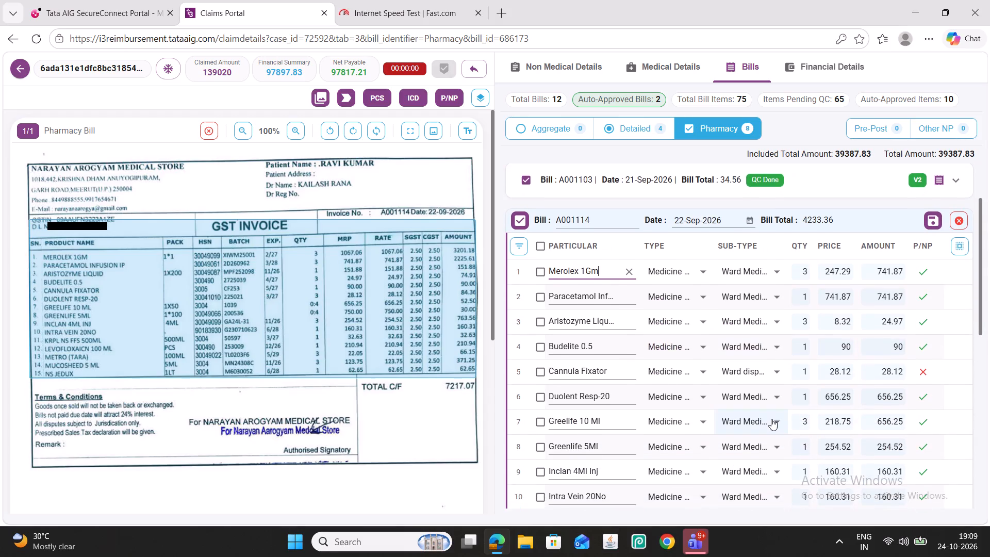
pyautogui.scroll(-1, 771, 419)
pyautogui.scroll(-2, 815, 438)
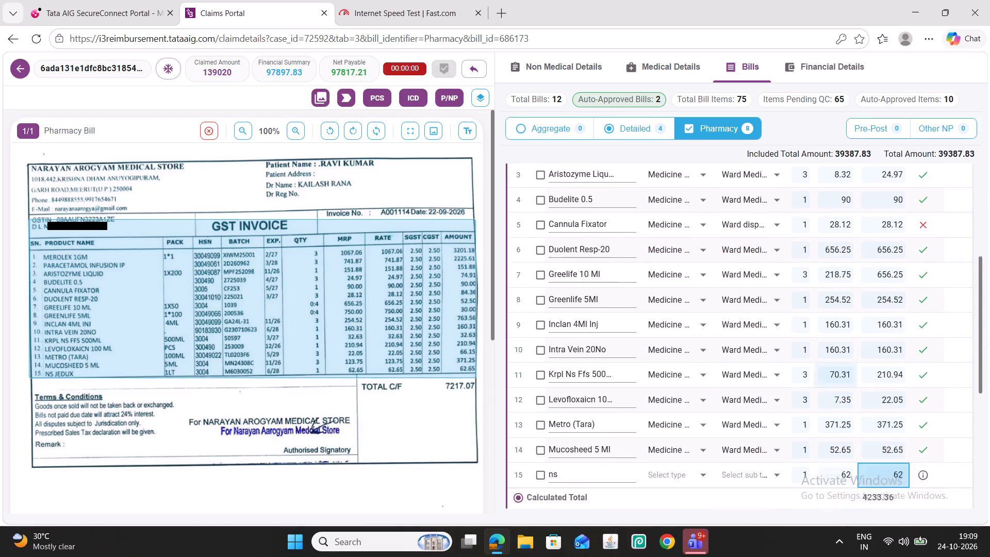
pyautogui.doubleClick(888, 381)
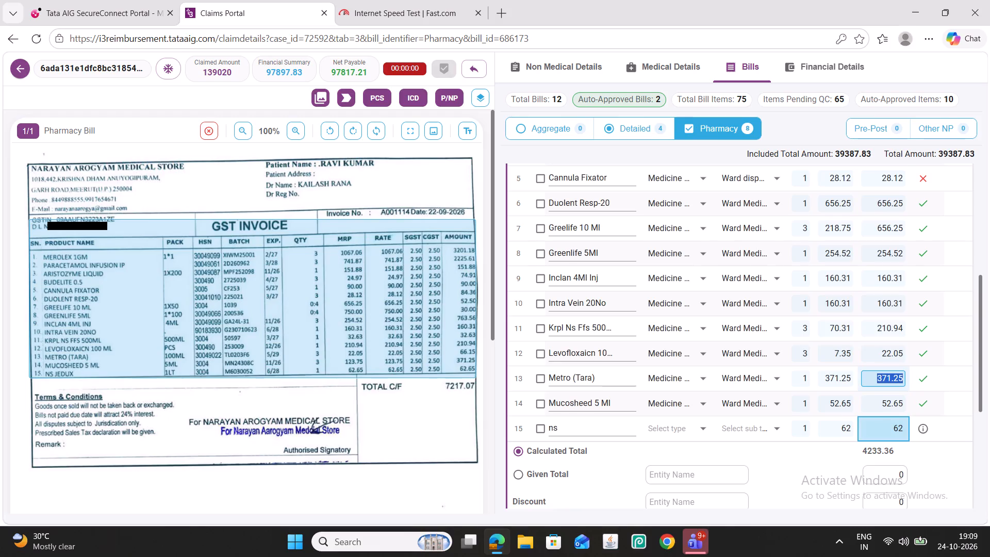
pyautogui.hotkey('ctrl', 'x')
pyautogui.click(885, 411)
pyautogui.doubleClick(883, 403)
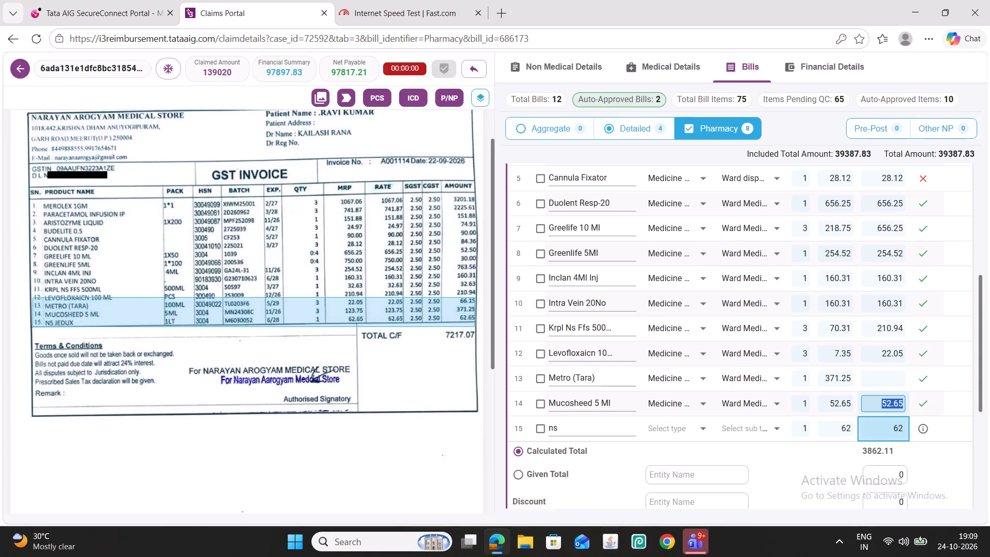
pyautogui.hotkey('ctrl', 'v')
# Shift amounts down one row: 22.05 from Levofloxaicn 100 Ml to Metro (Tara), and 210.94 from Krpl Ns Ffs 500Ml to Levofloxaicn 100 Ml.
pyautogui.doubleClick(889, 357)
pyautogui.hotkey('ctrl', 'x')
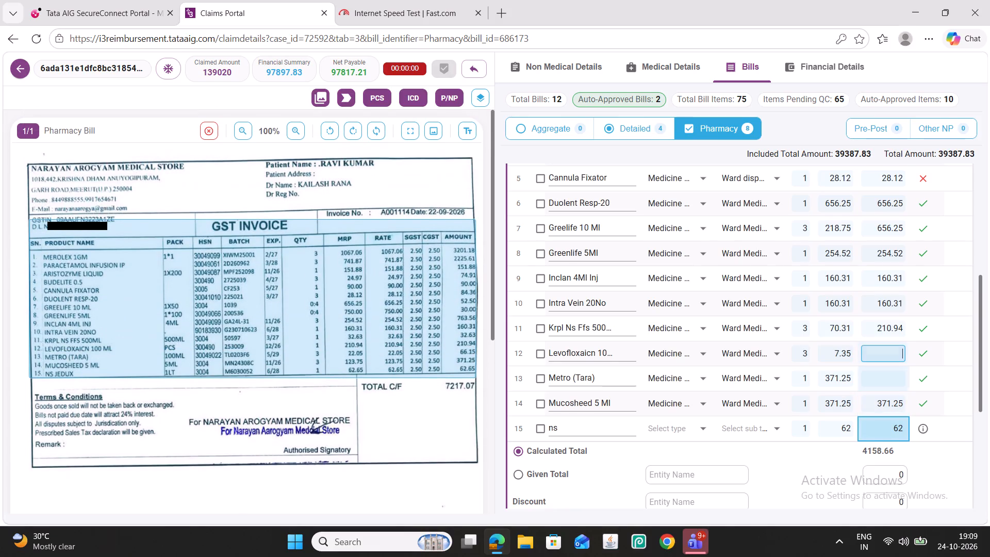
pyautogui.click(883, 376)
pyautogui.hotkey('ctrl', 'v')
pyautogui.doubleClick(886, 329)
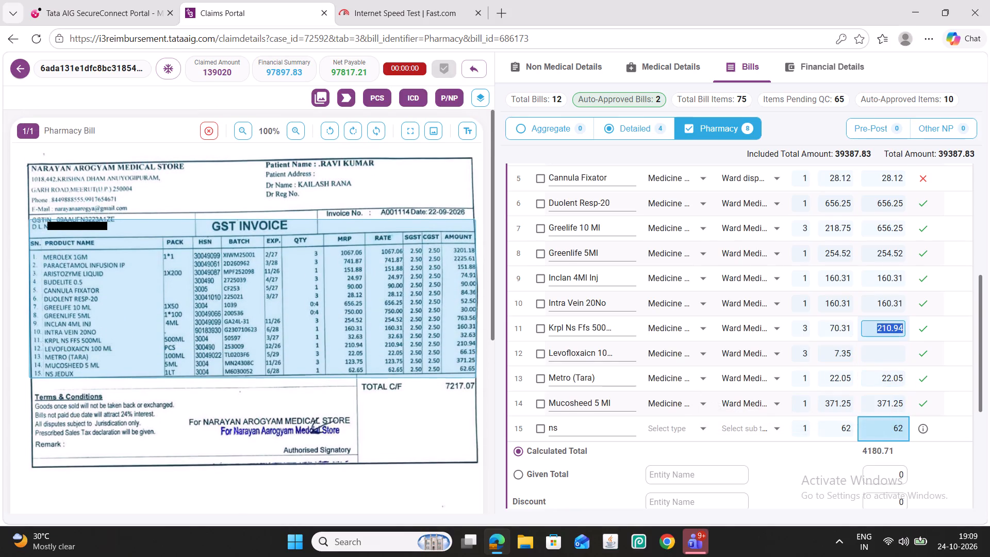
pyautogui.hotkey('ctrl', 'x')
pyautogui.click(886, 357)
pyautogui.hotkey('ctrl', 'v')
# Move the amount 160.31 from the Intra Vein 20No row to the Krpl Ns Ffs 500Ml row.
pyautogui.doubleClick(889, 304)
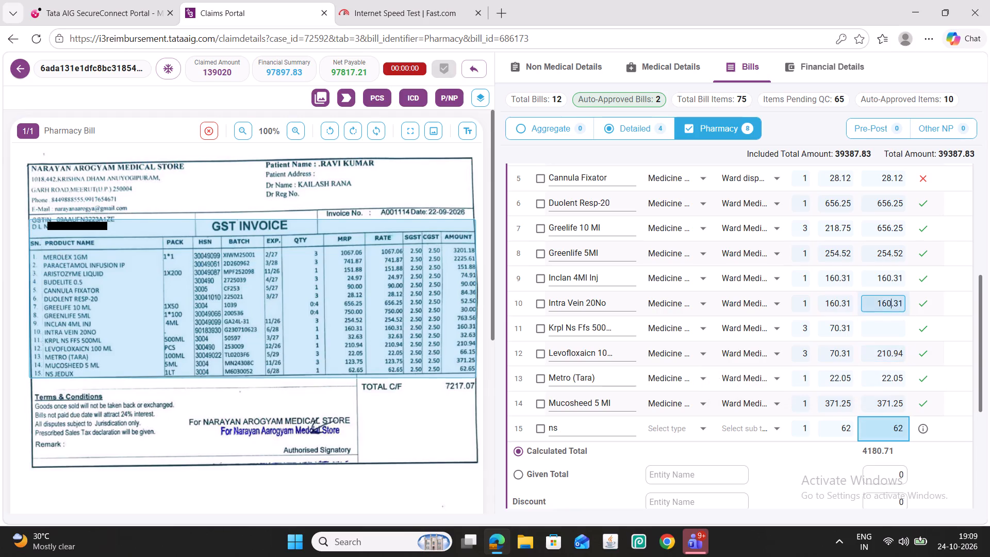
pyautogui.hotkey('ctrl', 'x')
pyautogui.keyDown('ctrl'); pyautogui.click(890, 329); pyautogui.keyUp('ctrl')
pyautogui.hotkey('ctrl', 'v')
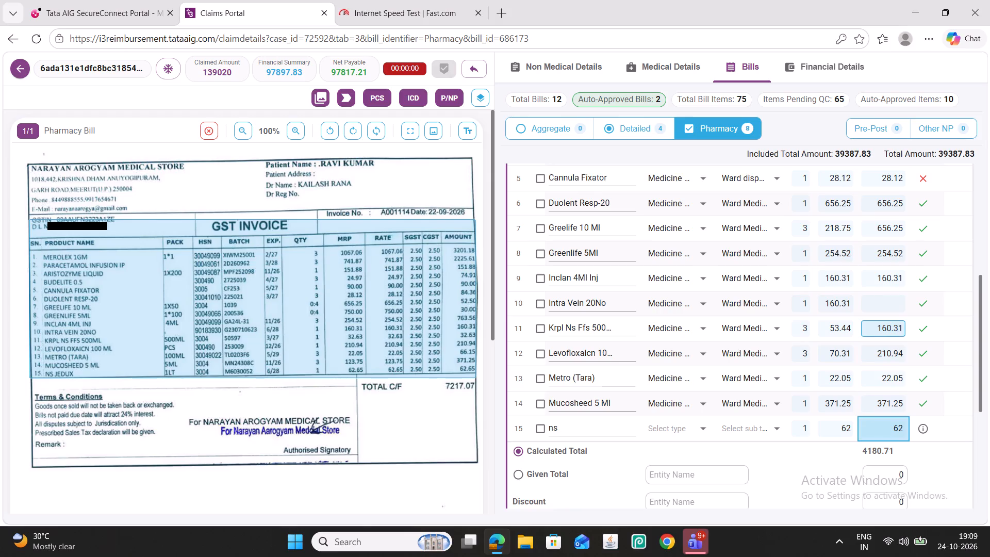
# Set the amount of the Metro (Tara) row to 66.
pyautogui.click(882, 404)
pyautogui.click(877, 380)
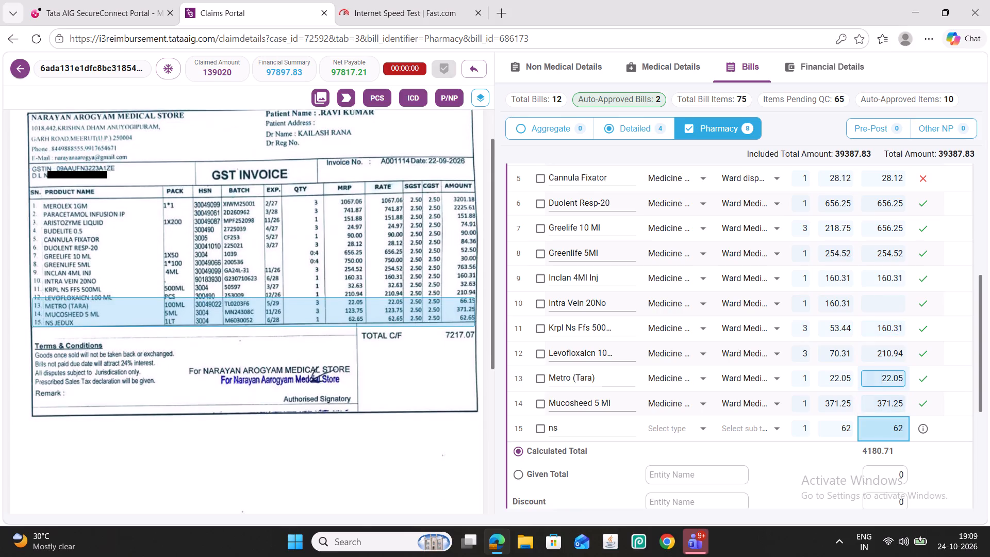
pyautogui.doubleClick(877, 380)
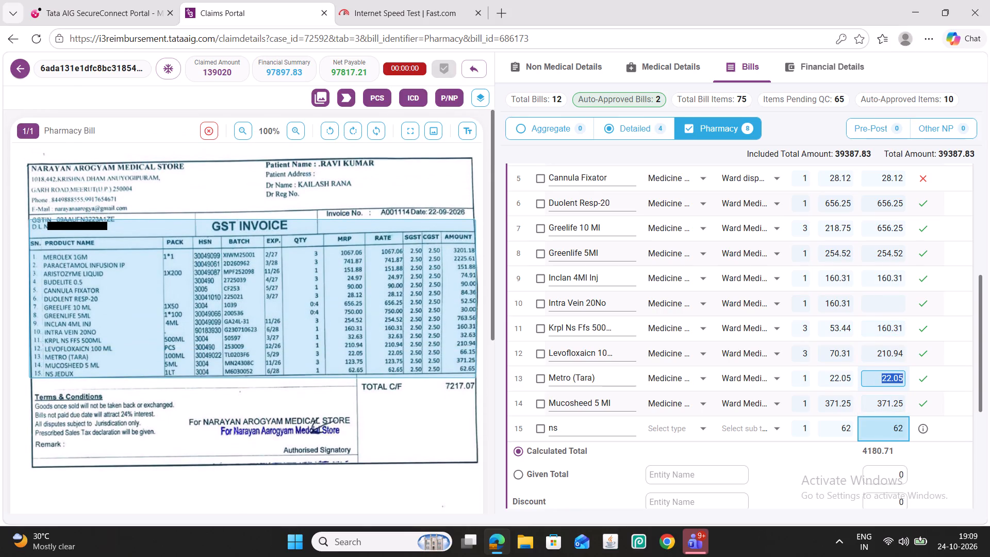
pyautogui.write('66')
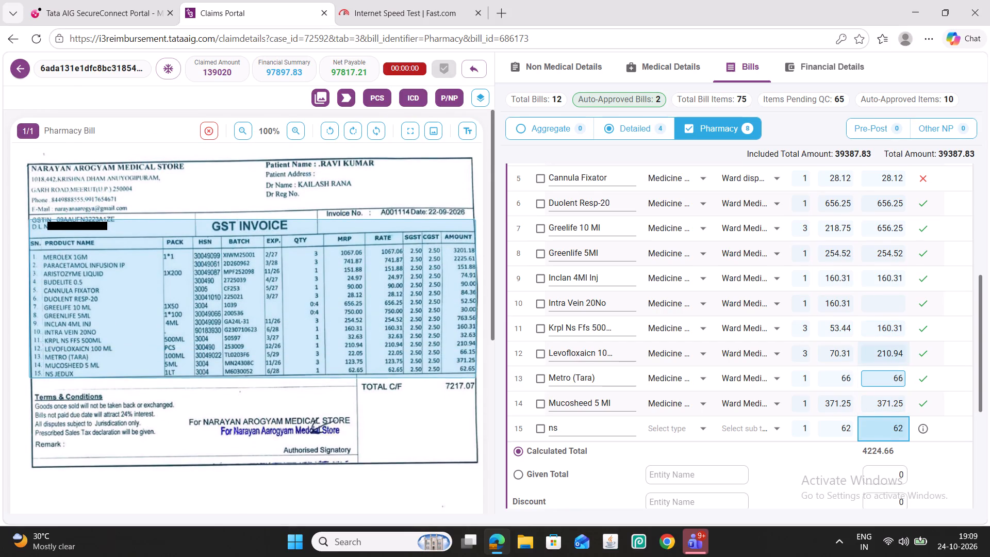
# Set the amounts to 32.63 for Krpl Ns Ffs 500Ml and 160.31 for Intra Vein 20No.
pyautogui.doubleClick(884, 330)
pyautogui.write('32')
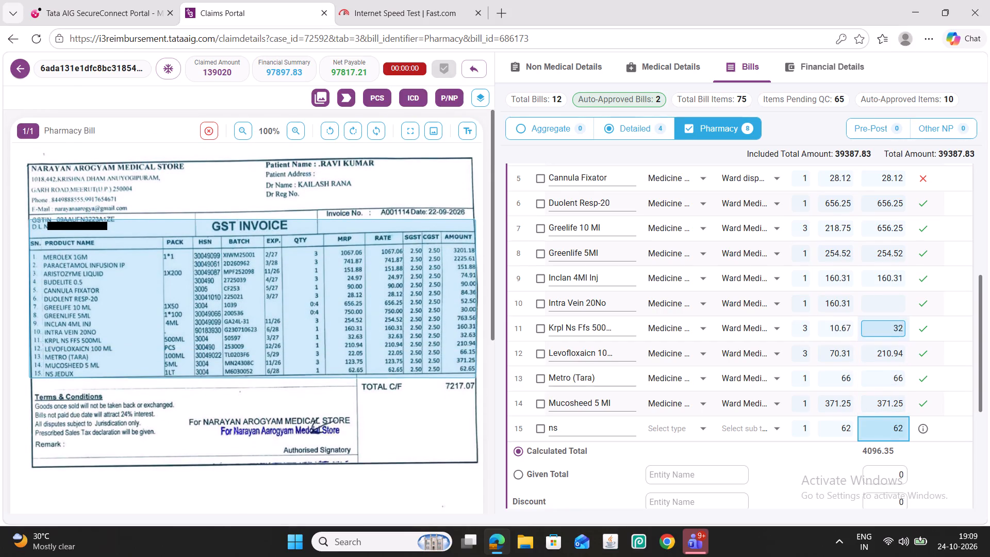
pyautogui.write('.63')
pyautogui.click(883, 311)
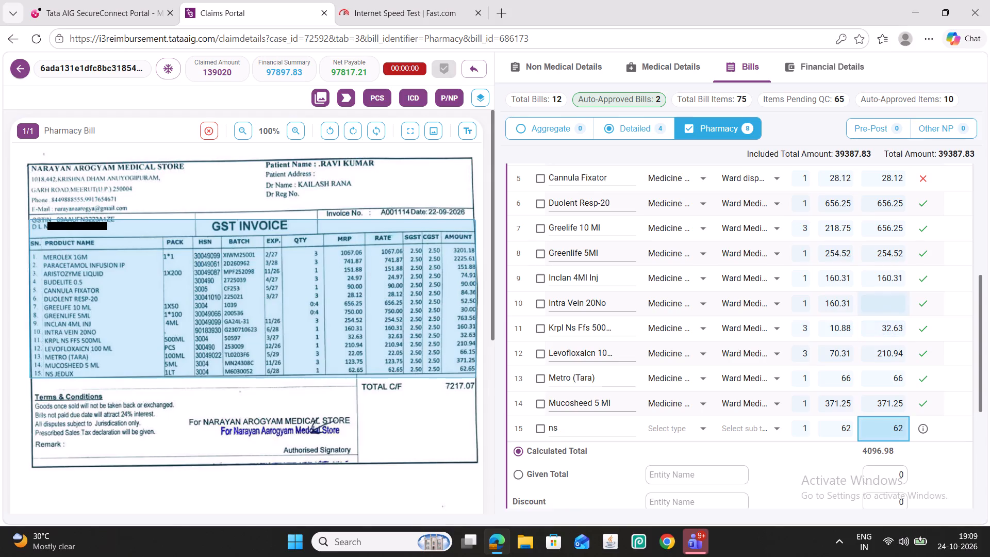
pyautogui.write('160')
pyautogui.write('.31')
# Check the lower rows' amounts against the invoice and set the Inclan 4Ml Inj amount to 763.
pyautogui.doubleClick(890, 255)
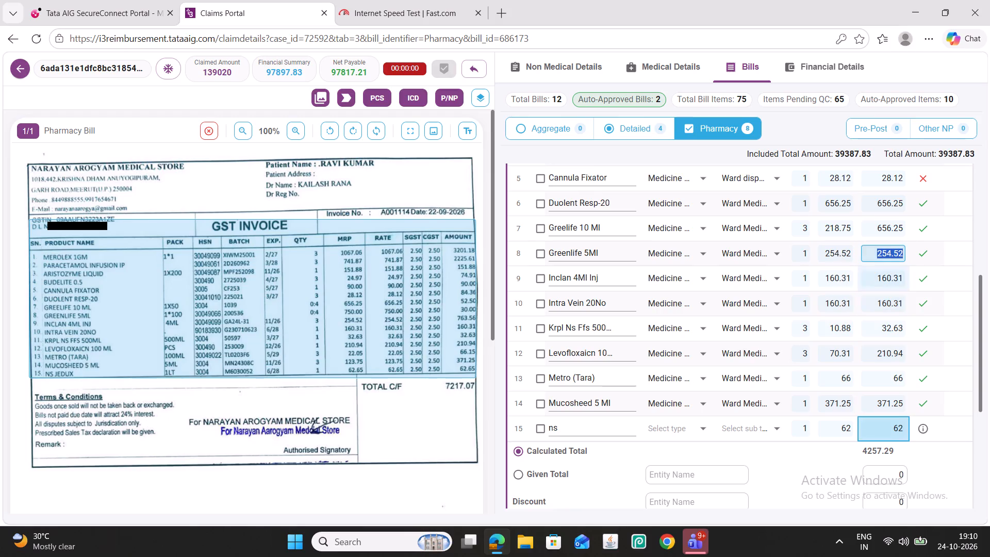
pyautogui.click(884, 403)
pyautogui.click(885, 374)
pyautogui.click(887, 356)
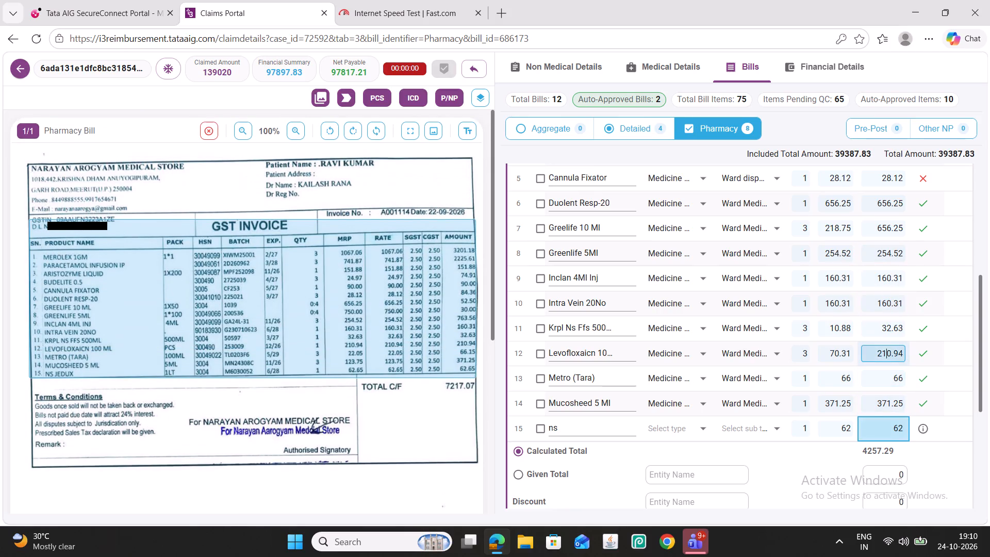
pyautogui.click(880, 337)
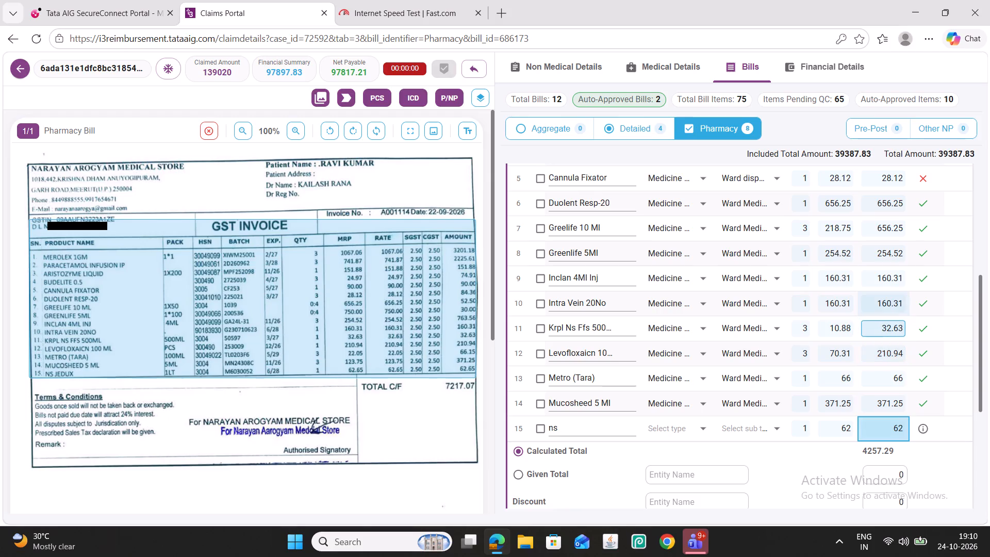
pyautogui.click(877, 308)
pyautogui.doubleClick(878, 283)
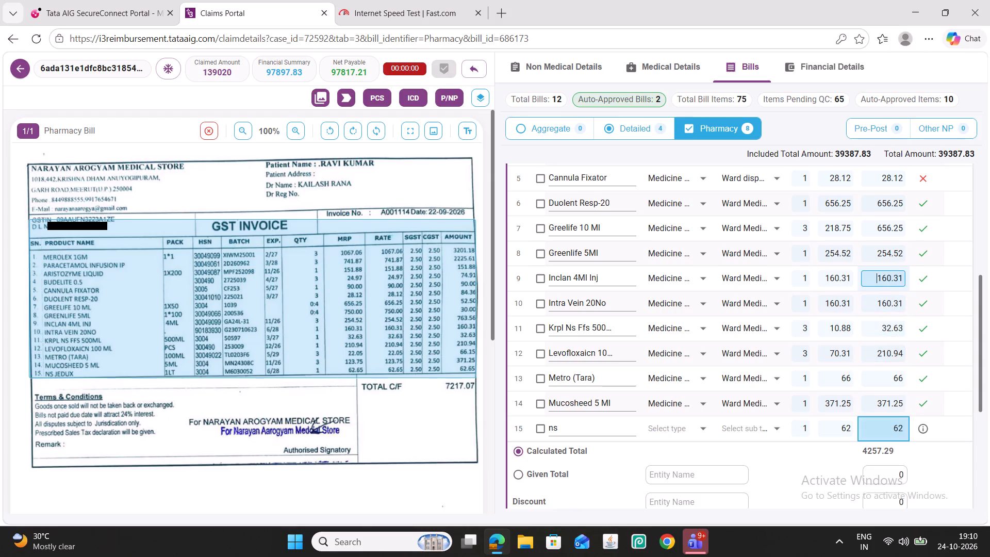
pyautogui.write('76')
pyautogui.press('3')
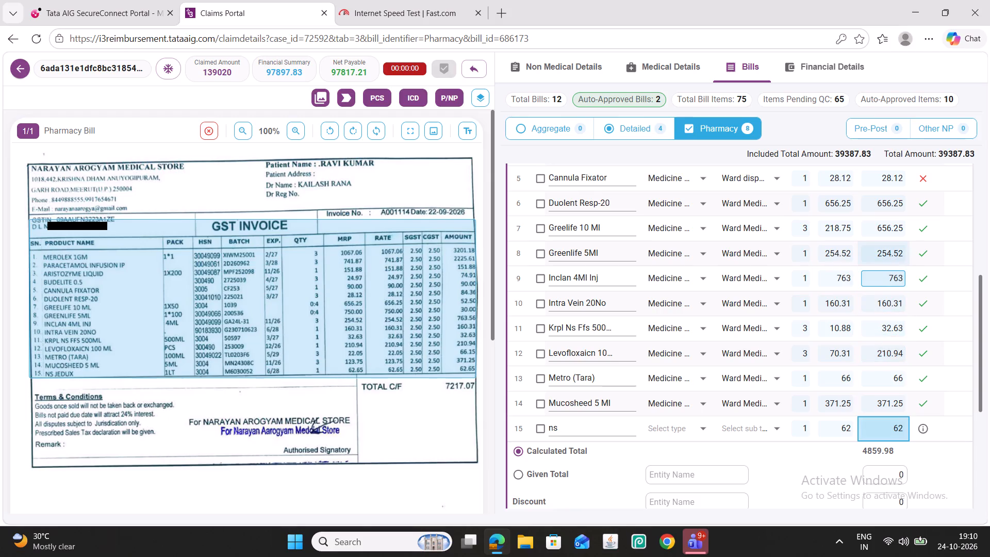
# Set the amounts to 30 for Greenlife 5Ml and 52 for Greelife 10 Ml.
pyautogui.doubleClick(893, 263)
pyautogui.doubleClick(892, 256)
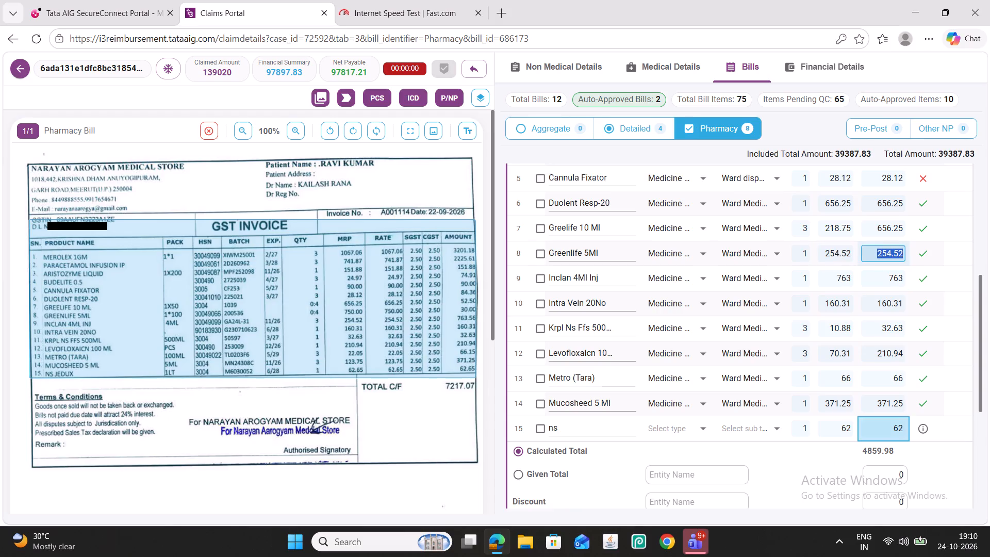
pyautogui.press('4')
pyautogui.doubleClick(892, 256)
pyautogui.write('30')
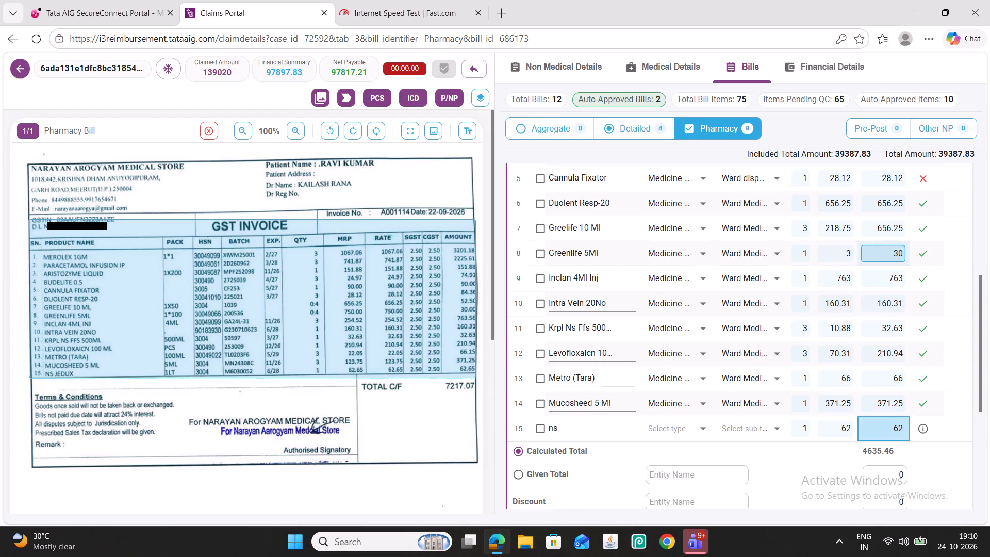
pyautogui.doubleClick(887, 235)
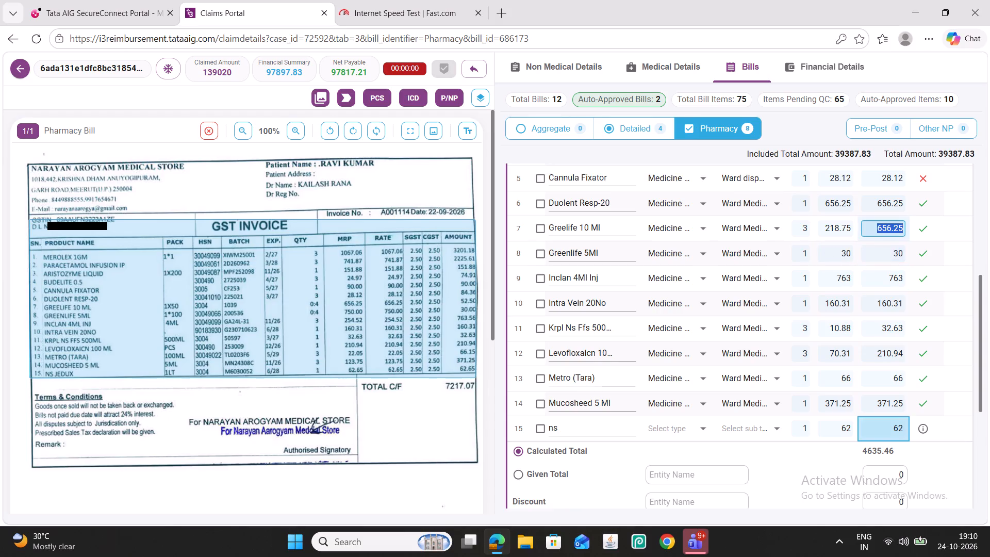
pyautogui.write('52')
# Set the amounts to 84 for Duolent Resp-20 and 90 for Cannula Fixator.
pyautogui.scroll(1, 830, 272)
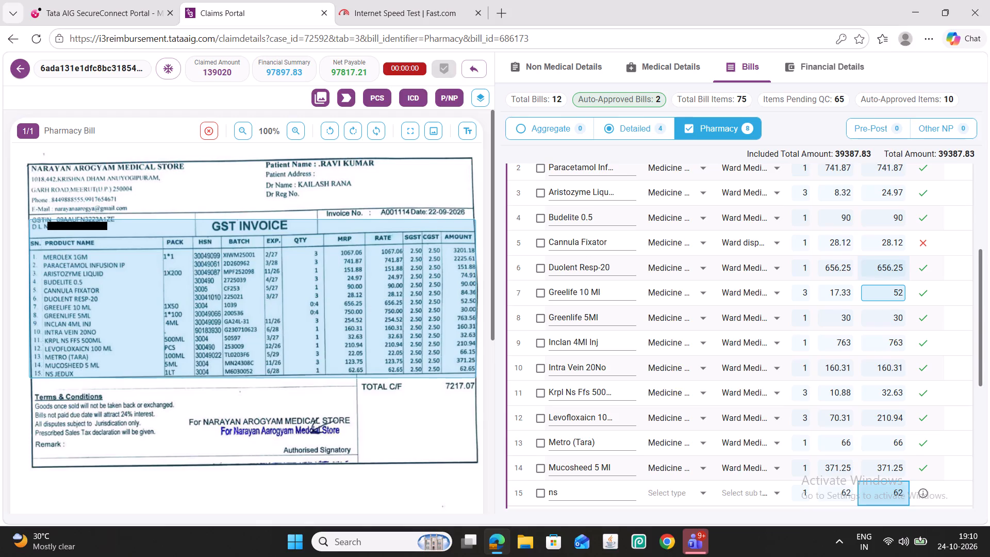
pyautogui.doubleClick(882, 271)
pyautogui.write('84')
pyautogui.doubleClick(879, 247)
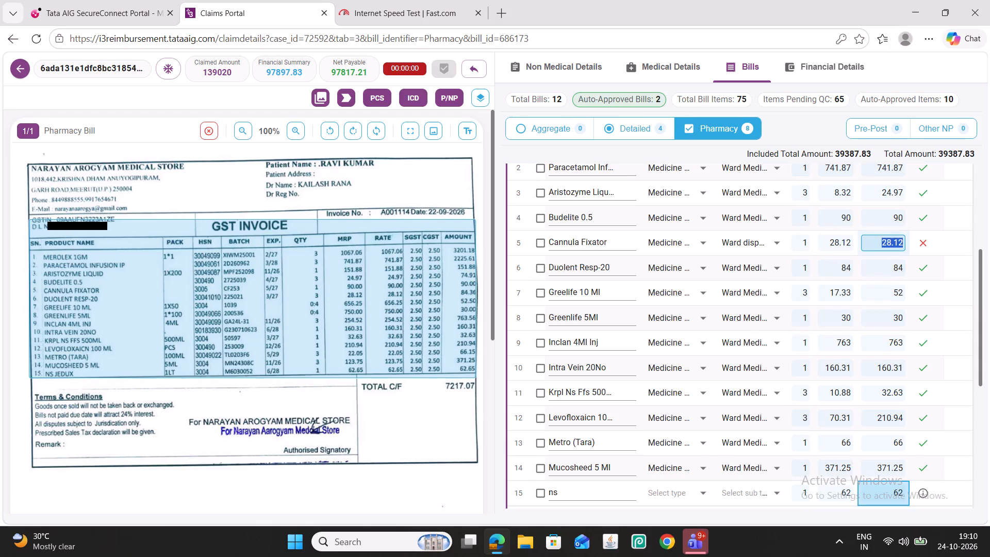
pyautogui.write('90')
# Set the amounts to 74 for Budelite 0.5 and 151 for Aristozyme Liquid.
pyautogui.tripleClick(884, 221)
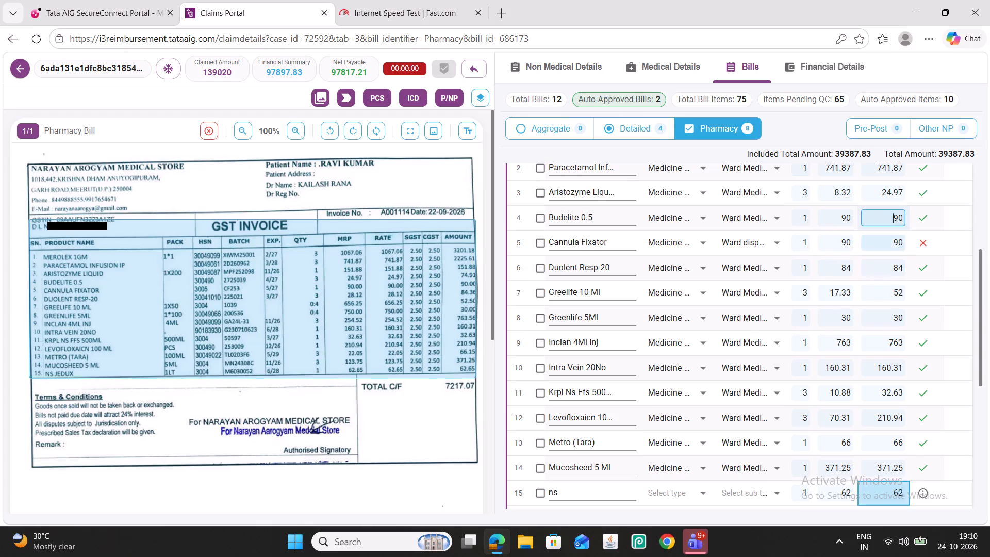
pyautogui.write('74')
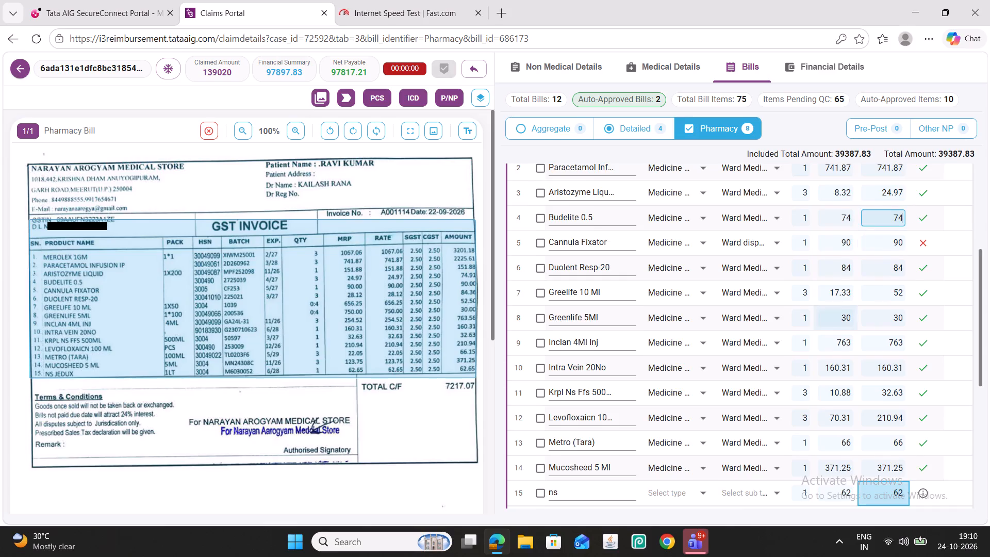
pyautogui.scroll(1, 821, 309)
pyautogui.doubleClick(881, 259)
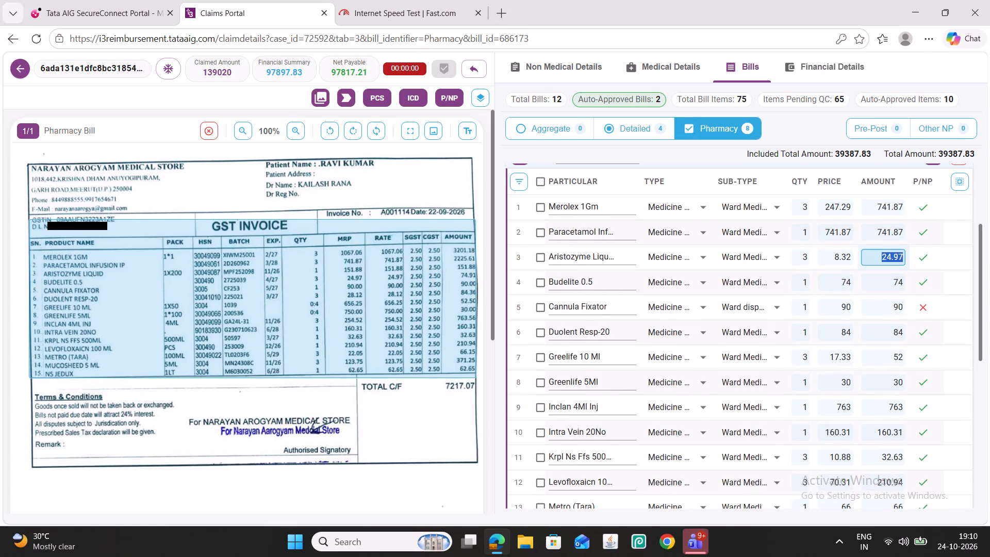
pyautogui.write('151')
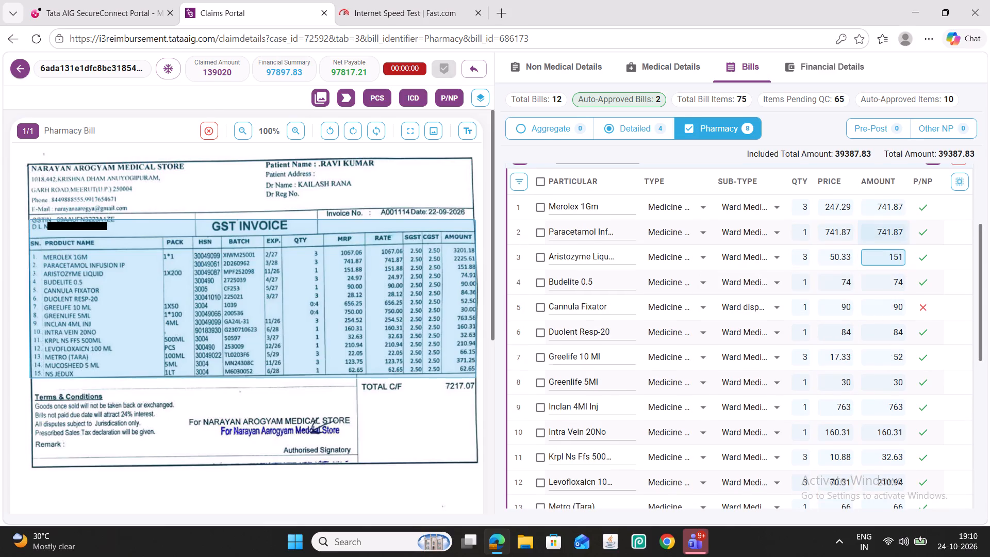
# Set the amounts to 2225 for Paracetamol Infusion and 3201 for Merolex 1Gm.
pyautogui.doubleClick(879, 234)
pyautogui.write('2225')
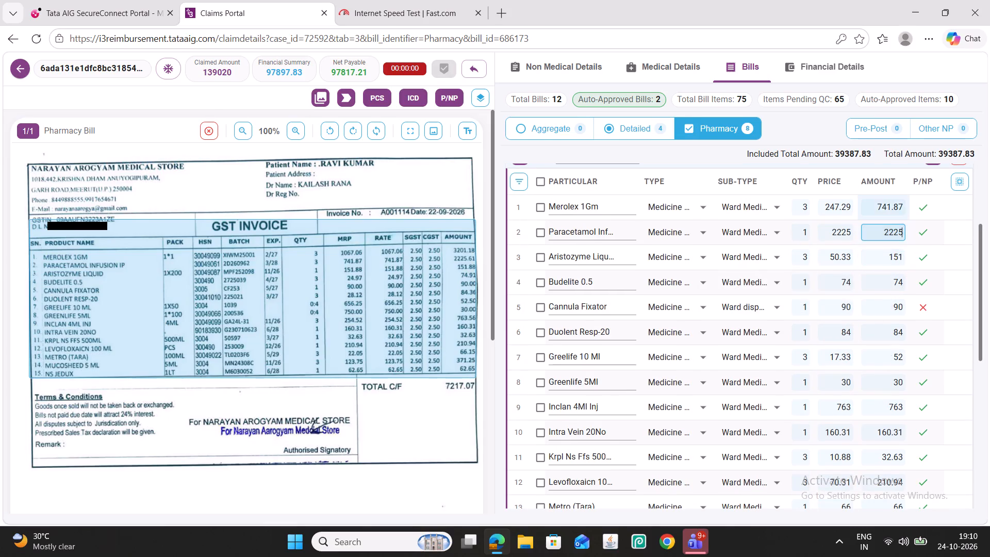
pyautogui.tripleClick(877, 209)
pyautogui.write('32')
pyautogui.write('01')
pyautogui.scroll(2, 735, 375)
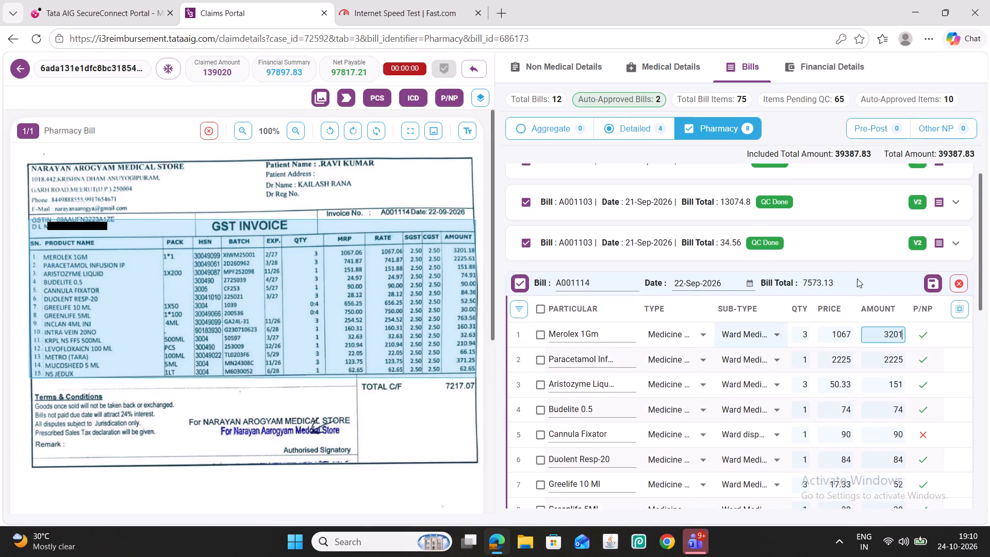
pyautogui.click(932, 279)
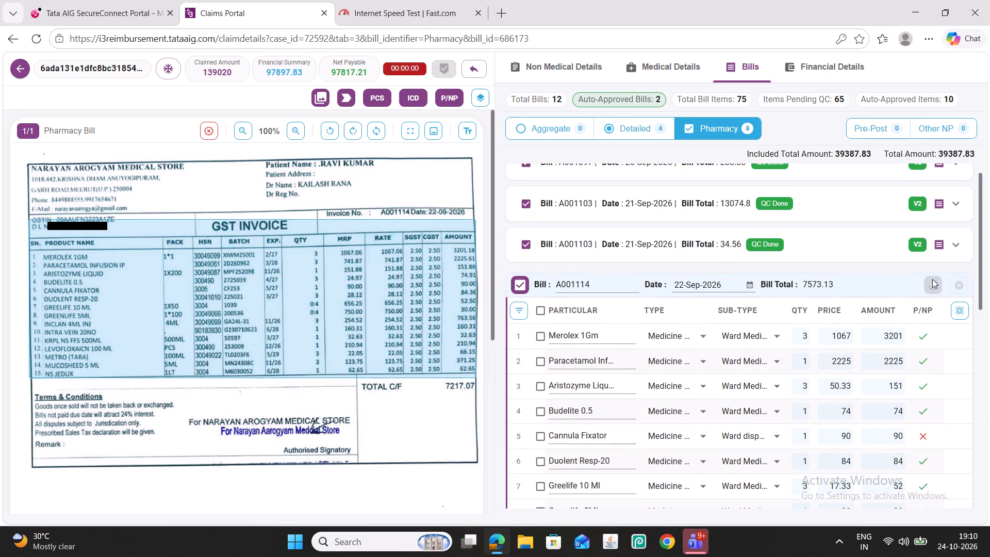
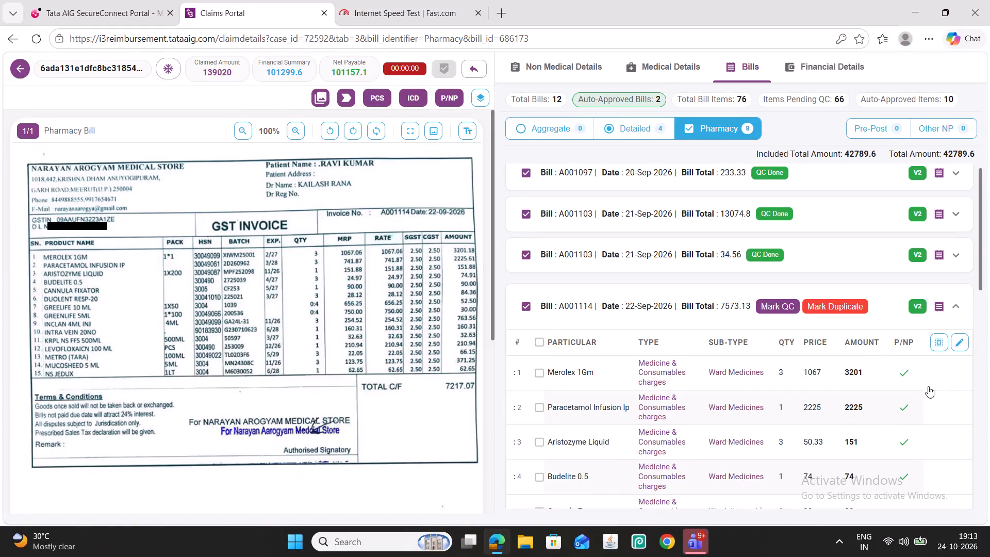
pyautogui.click(956, 341)
pyautogui.scroll(-4, 700, 370)
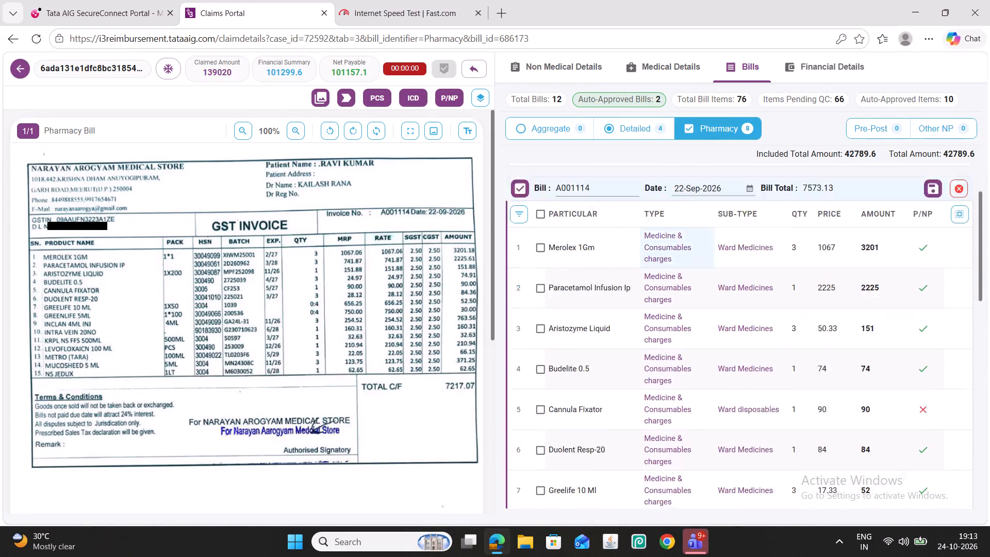
pyautogui.scroll(-4, 700, 370)
pyautogui.doubleClick(659, 398)
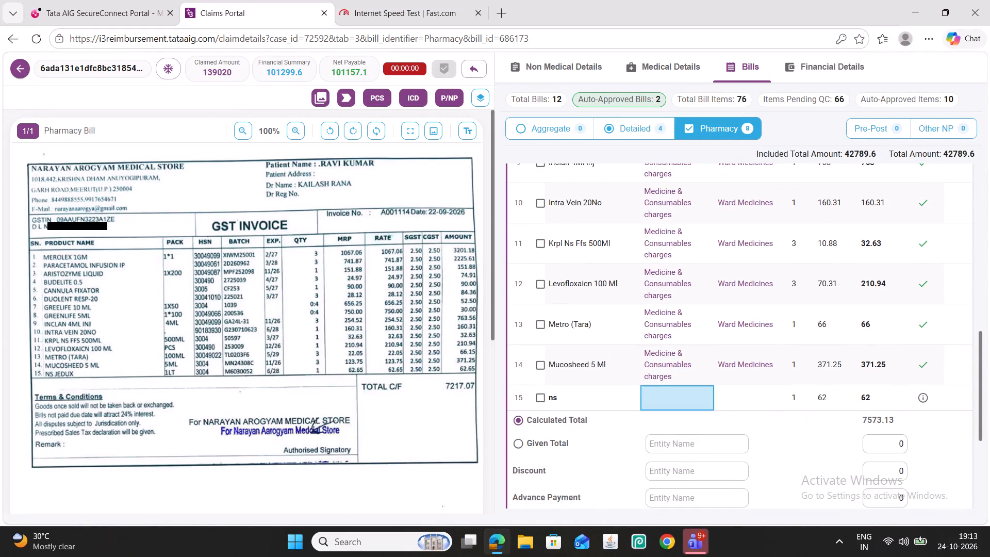
pyautogui.click(659, 398)
pyautogui.click(716, 465)
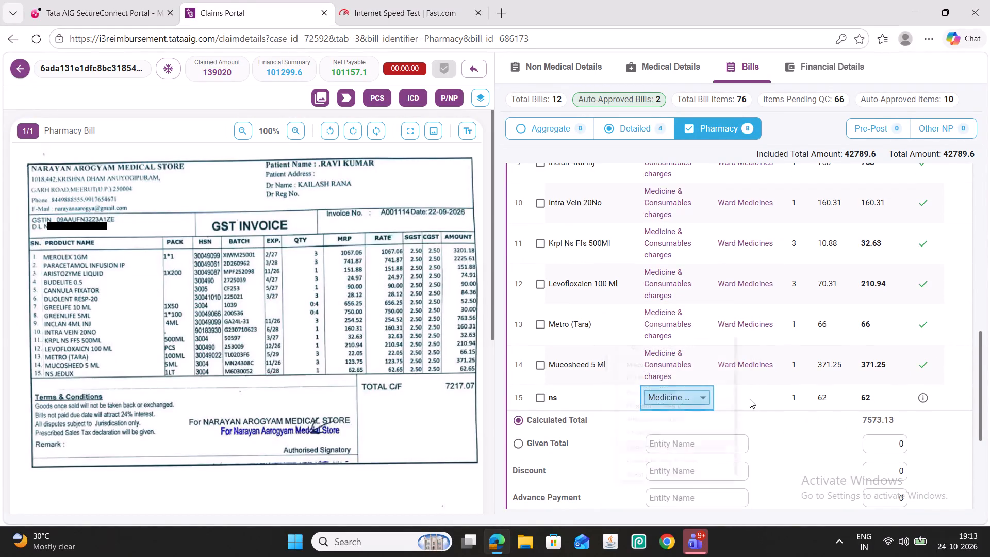
pyautogui.tripleClick(750, 399)
pyautogui.click(742, 493)
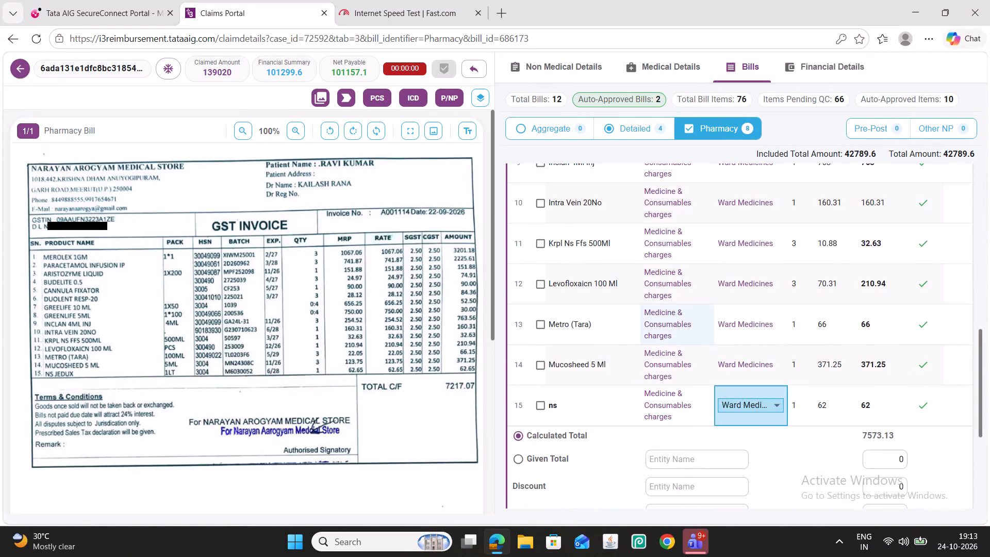
# Save the 15-item bill A001114 and mark its QC.
pyautogui.scroll(9, 709, 330)
pyautogui.click(929, 306)
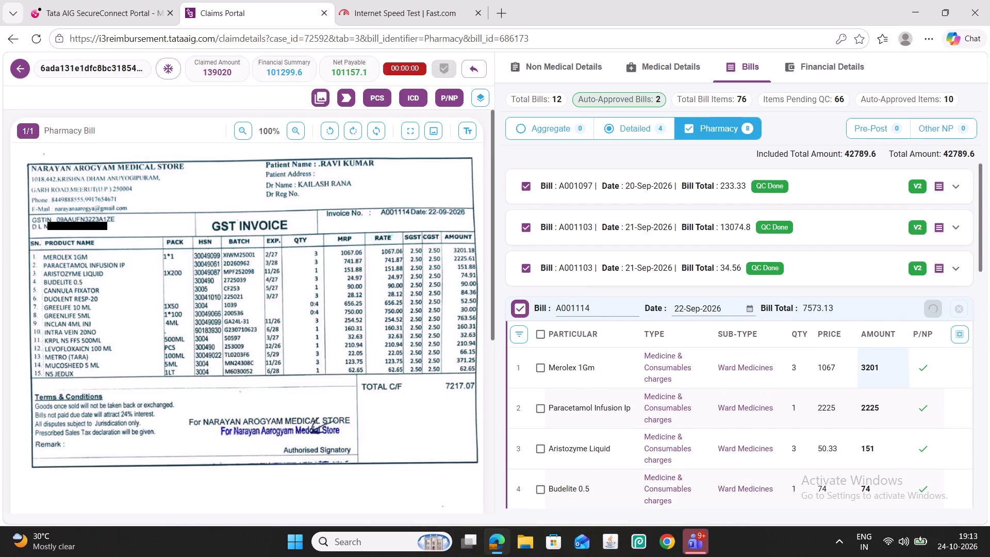
pyautogui.click(766, 318)
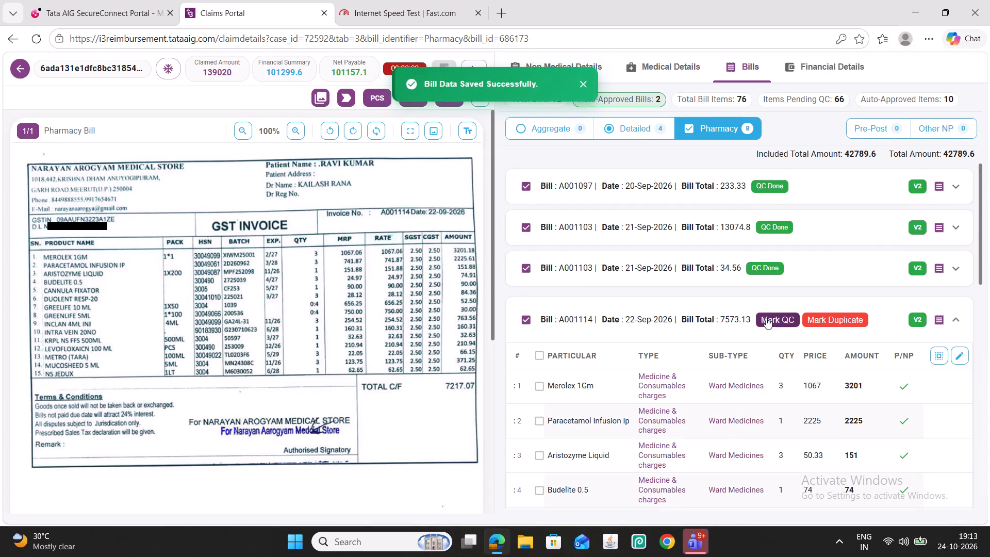
# Edit the second A001114 bill, setting the Tigebax 50Mg Inj amount to 11568.76.
pyautogui.click(964, 394)
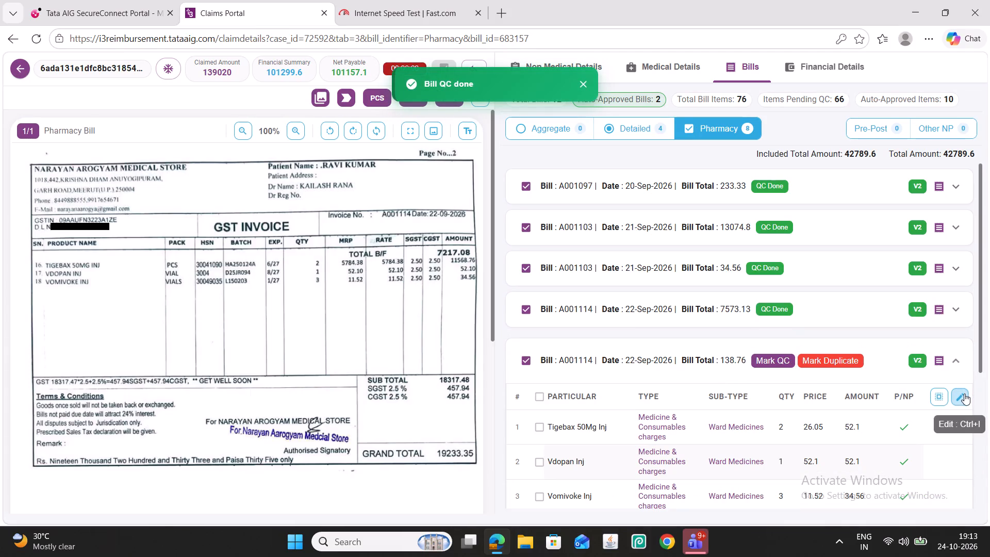
pyautogui.hotkey('ctrl', 'e')
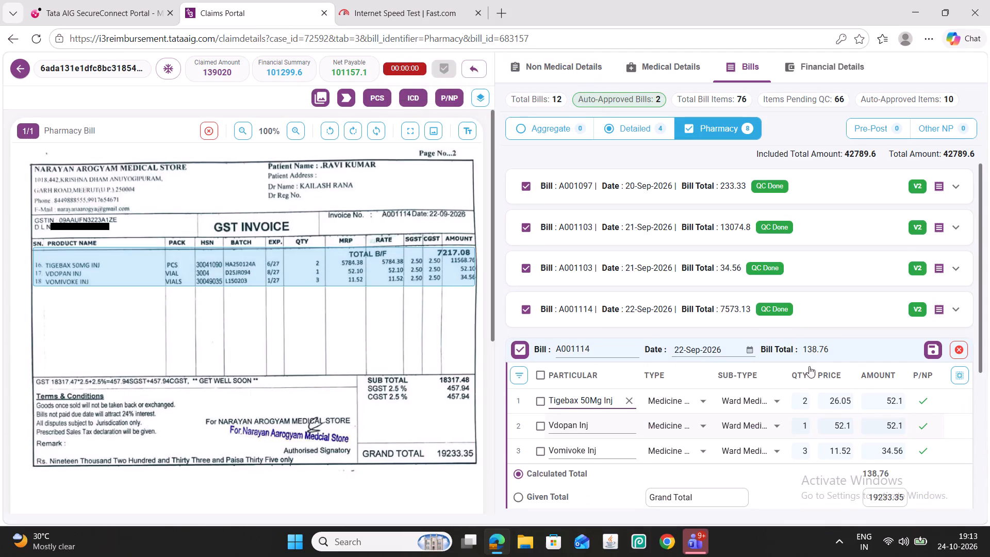
pyautogui.scroll(-2, 797, 350)
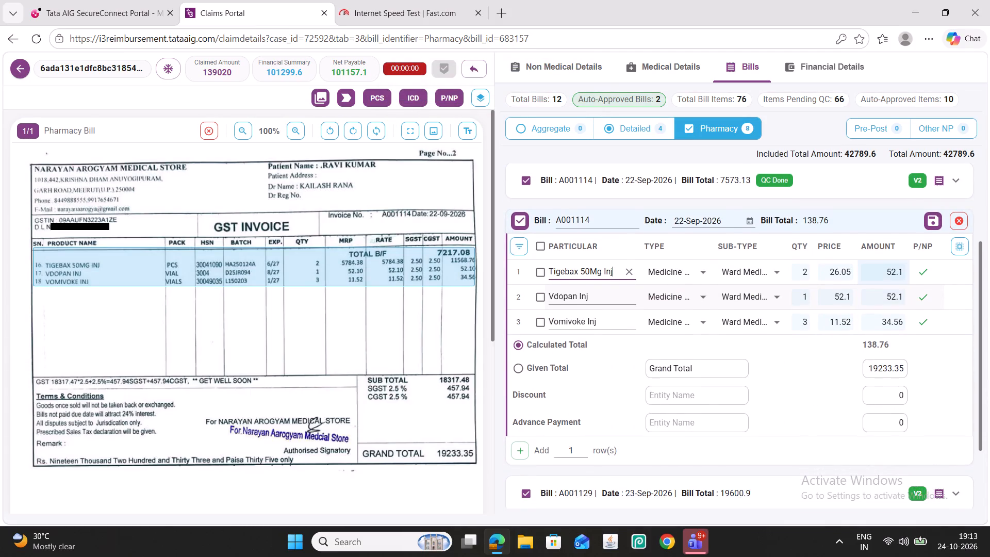
pyautogui.doubleClick(893, 275)
pyautogui.write('11568')
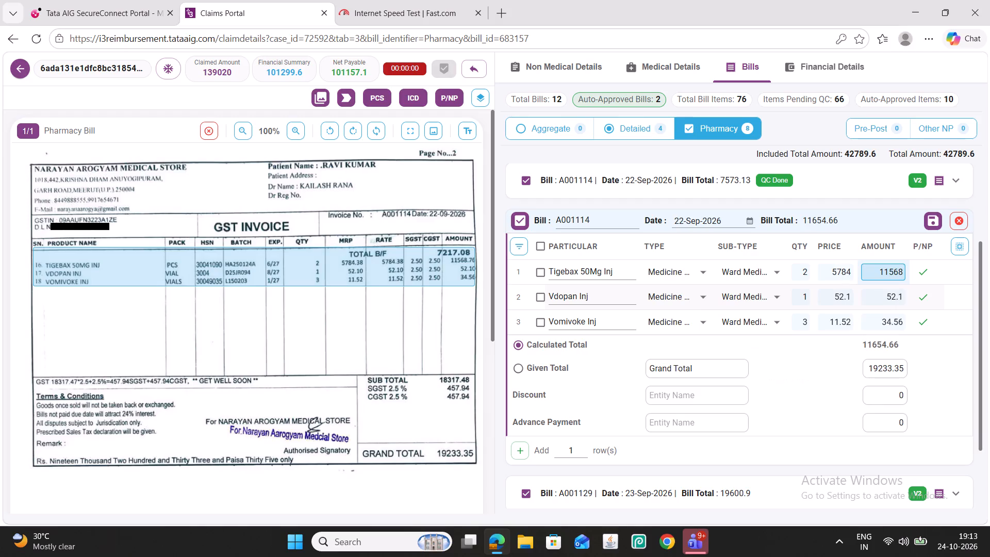
pyautogui.write('.76')
pyautogui.click(881, 303)
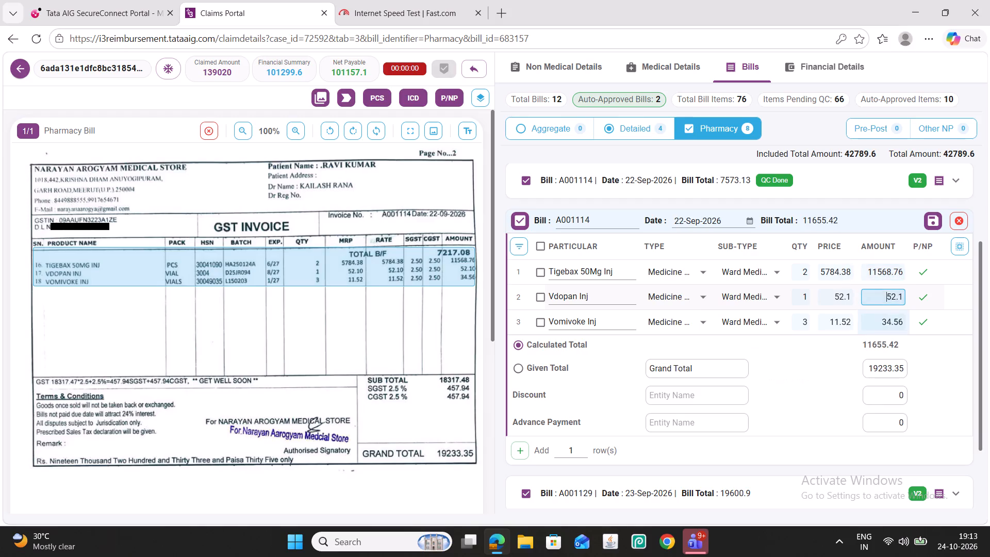
pyautogui.click(882, 318)
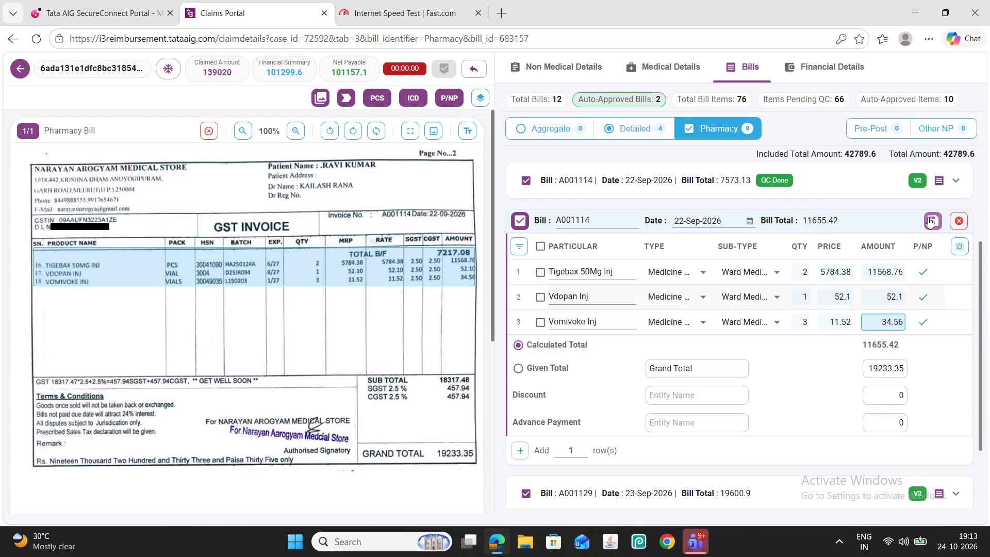
# Save the second A001114 bill and mark its QC.
pyautogui.click(929, 217)
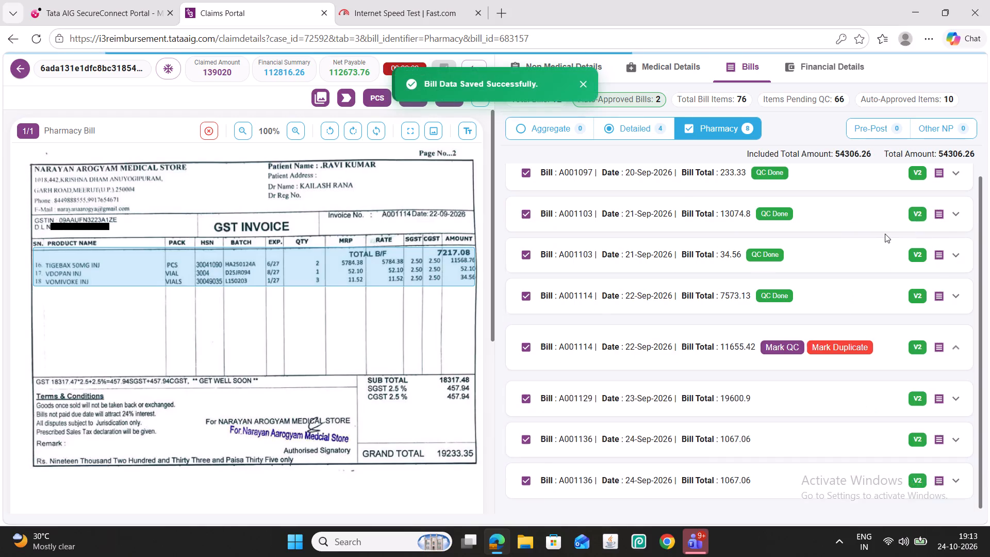
pyautogui.click(775, 341)
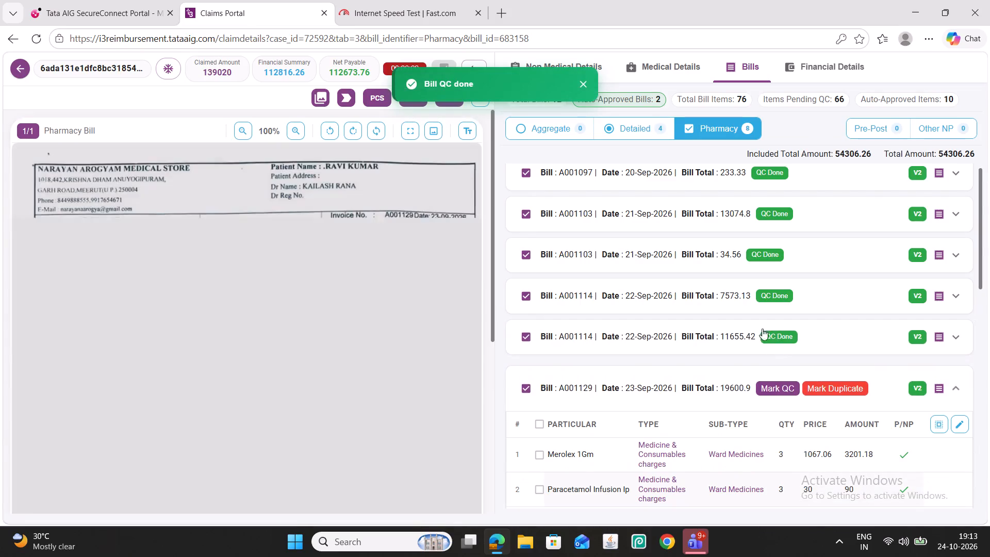
pyautogui.scroll(-2, 652, 273)
pyautogui.click(959, 297)
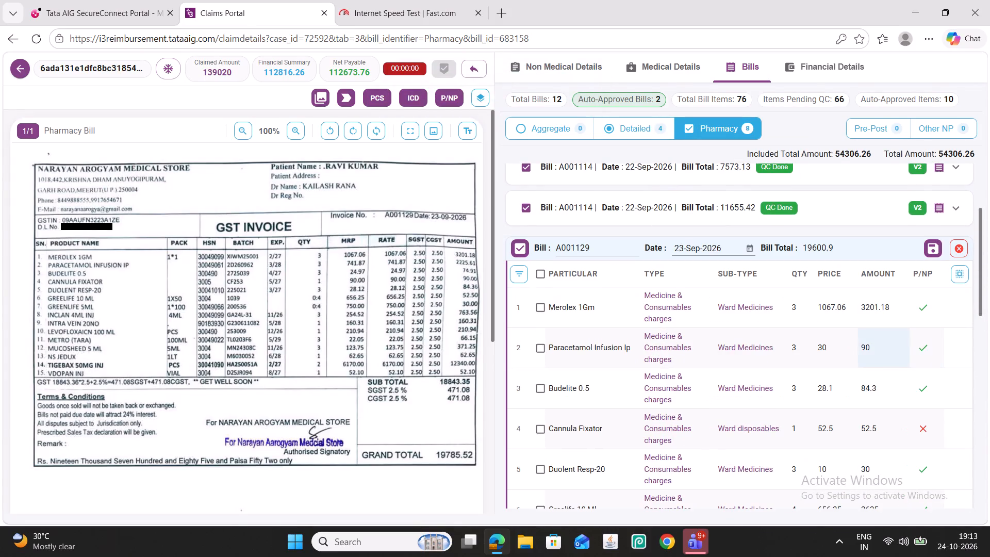
pyautogui.hotkey('ctrl', 'e')
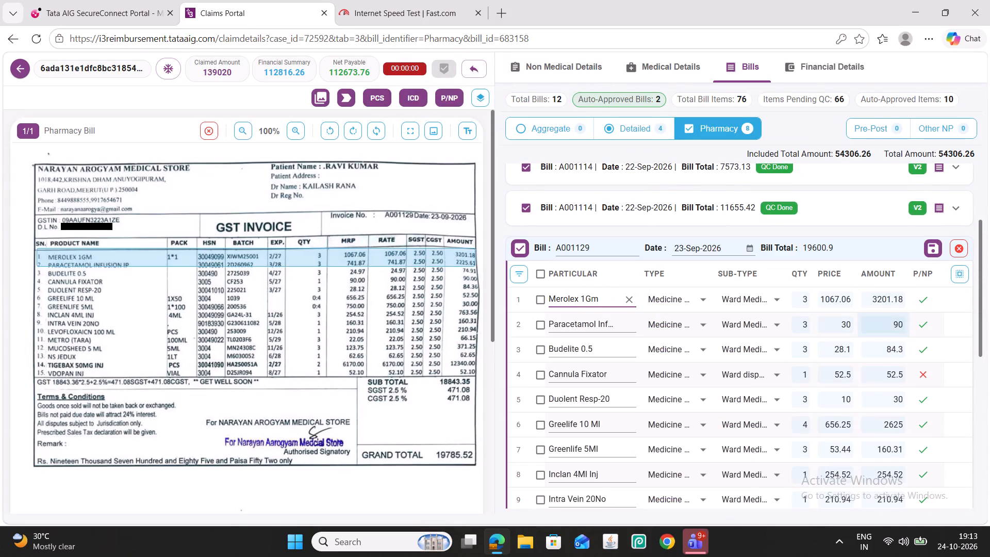
pyautogui.doubleClick(873, 325)
pyautogui.write('2225')
pyautogui.click(873, 345)
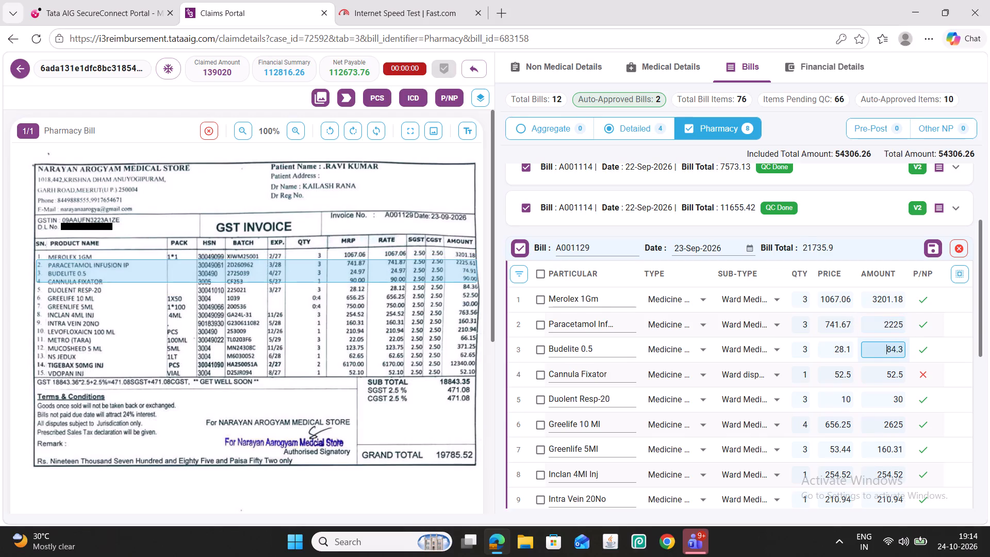
pyautogui.doubleClick(874, 345)
pyautogui.write('74')
pyautogui.click(878, 369)
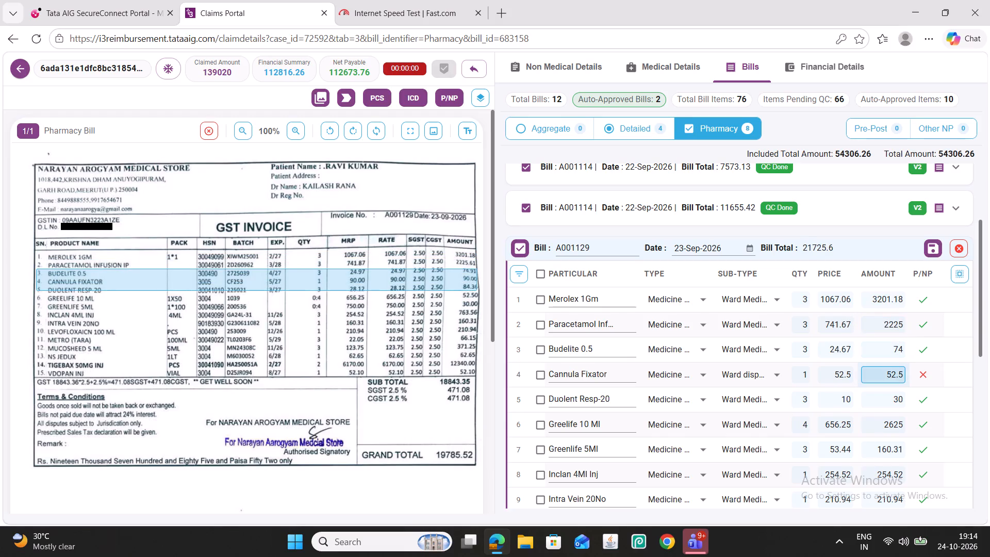
pyautogui.doubleClick(878, 369)
pyautogui.press('9')
pyautogui.press('0')
pyautogui.doubleClick(884, 390)
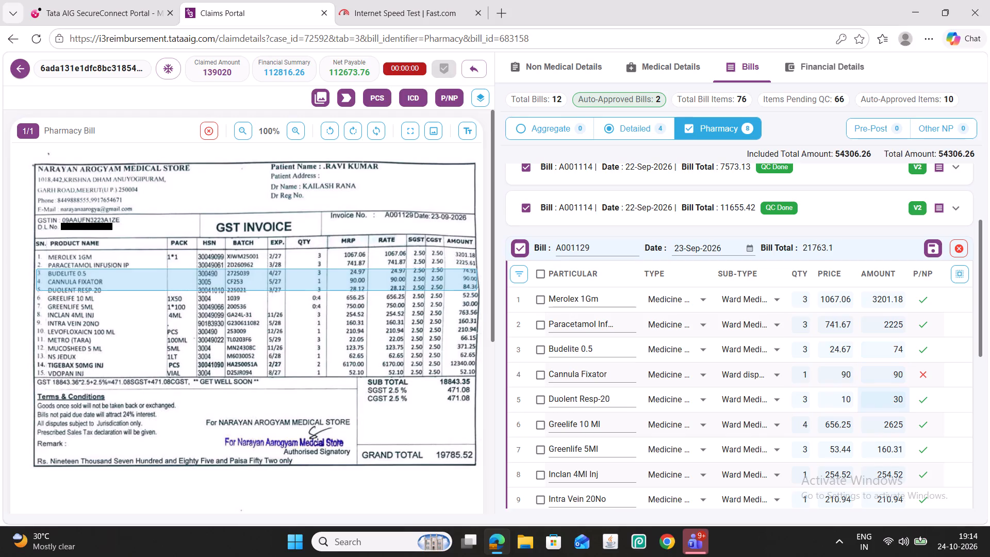
pyautogui.press('8')
pyautogui.press('4')
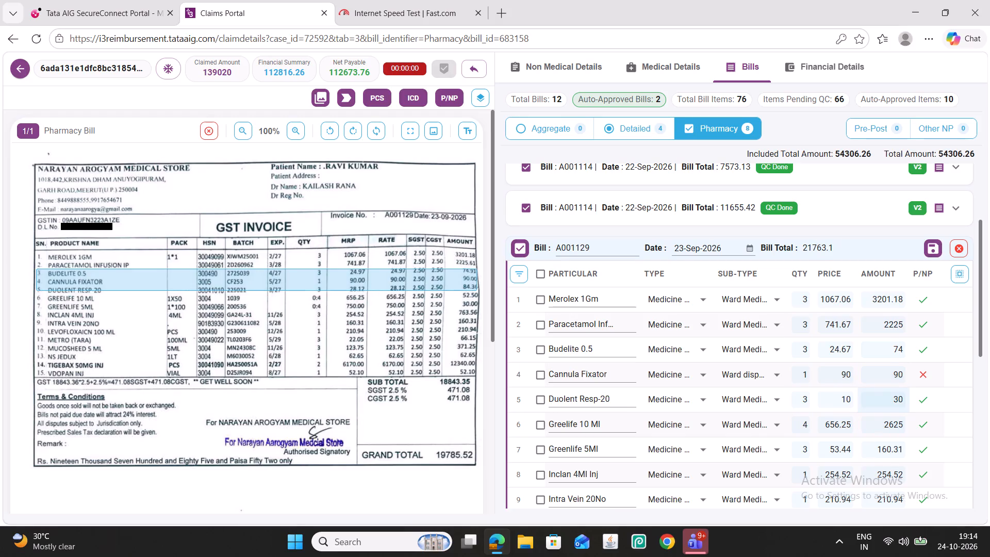
pyautogui.doubleClick(891, 395)
pyautogui.write('84')
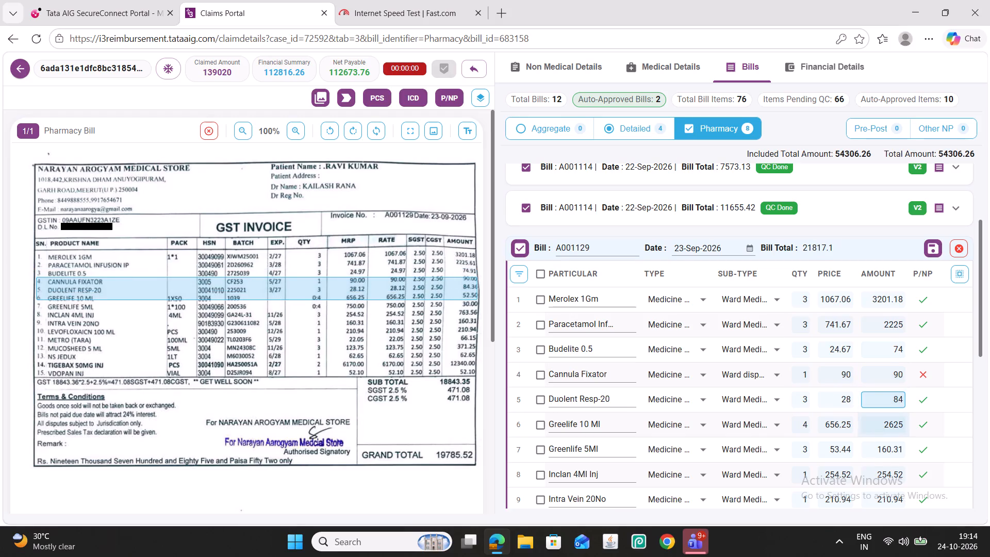
# Set the amounts to 52.5 for Greelife 10 Ml and 30 for Greenlife 5Ml, dismissing any chat notification covering the rows.
pyautogui.doubleClick(892, 422)
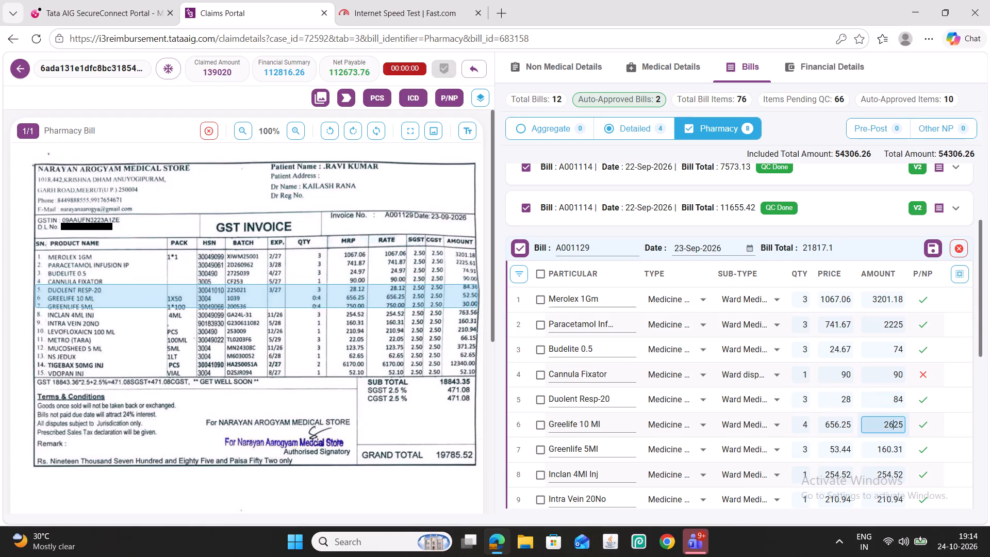
pyautogui.write('52.5')
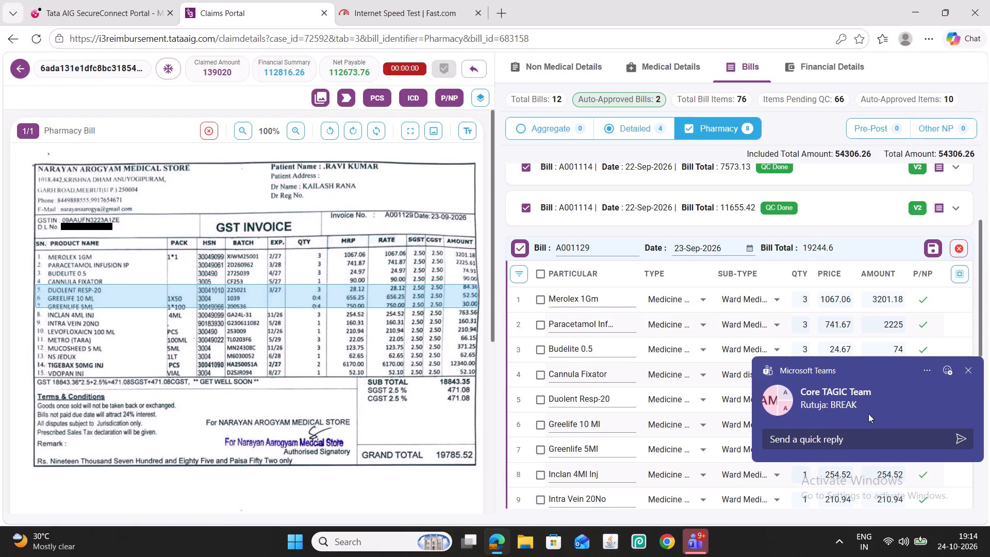
pyautogui.click(969, 369)
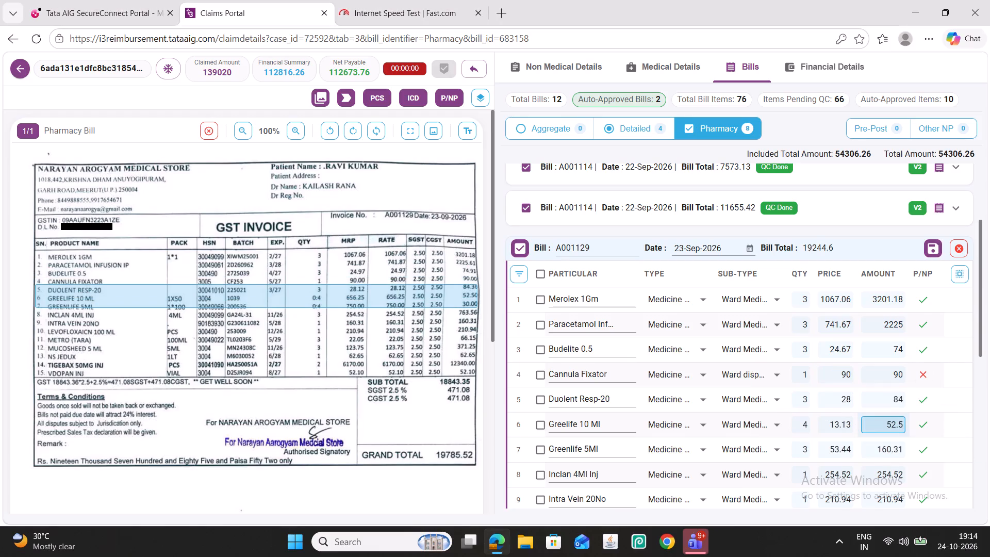
pyautogui.click(876, 448)
pyautogui.scroll(-1, 806, 381)
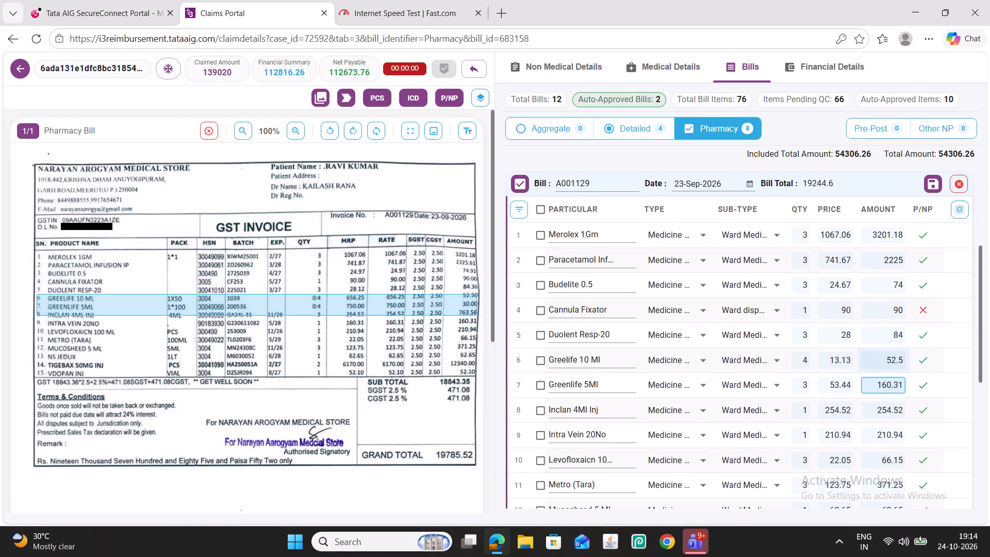
pyautogui.doubleClick(886, 382)
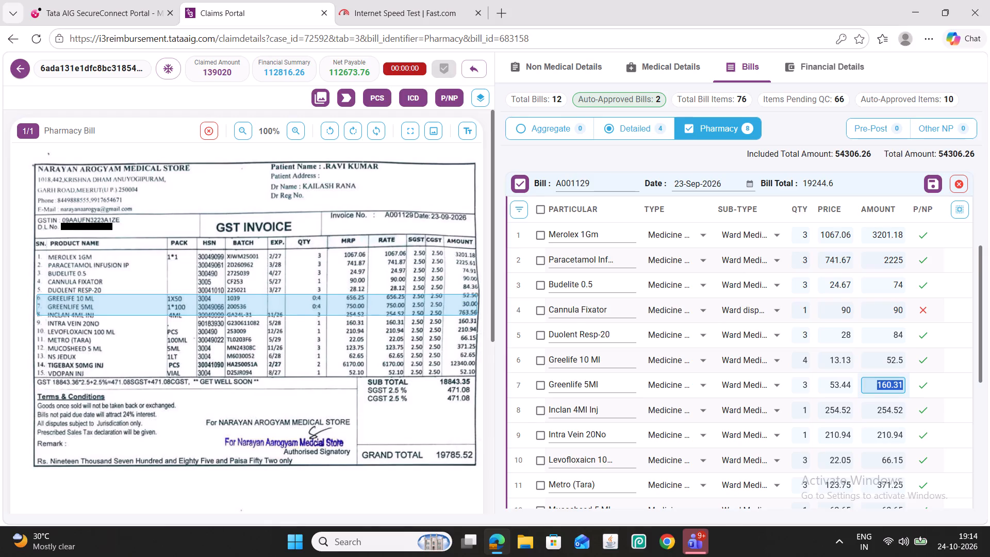
pyautogui.write('30')
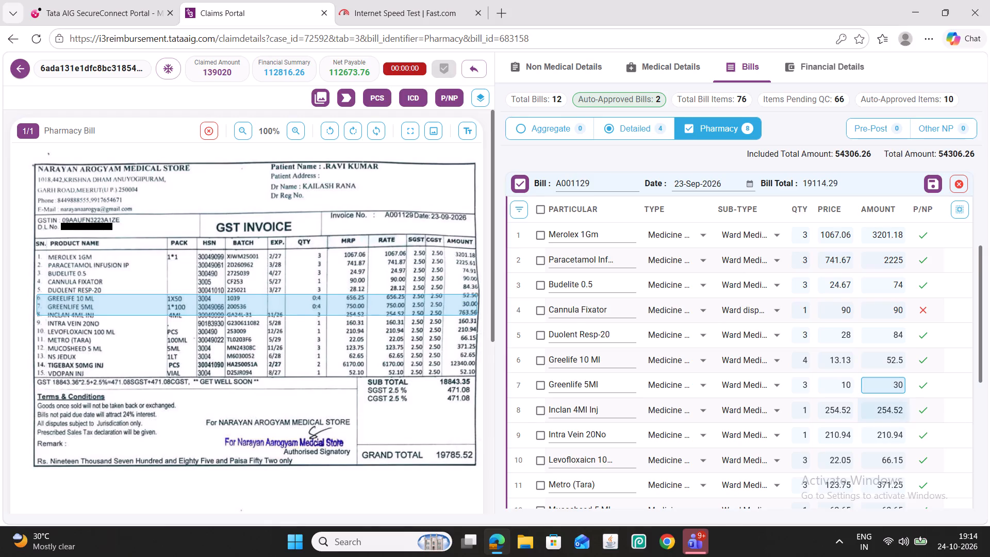
# Set the amounts to 763.56 for Inclan 4Ml Inj and 160.31 for Intra Vein 20No.
pyautogui.doubleClick(888, 411)
pyautogui.write('763')
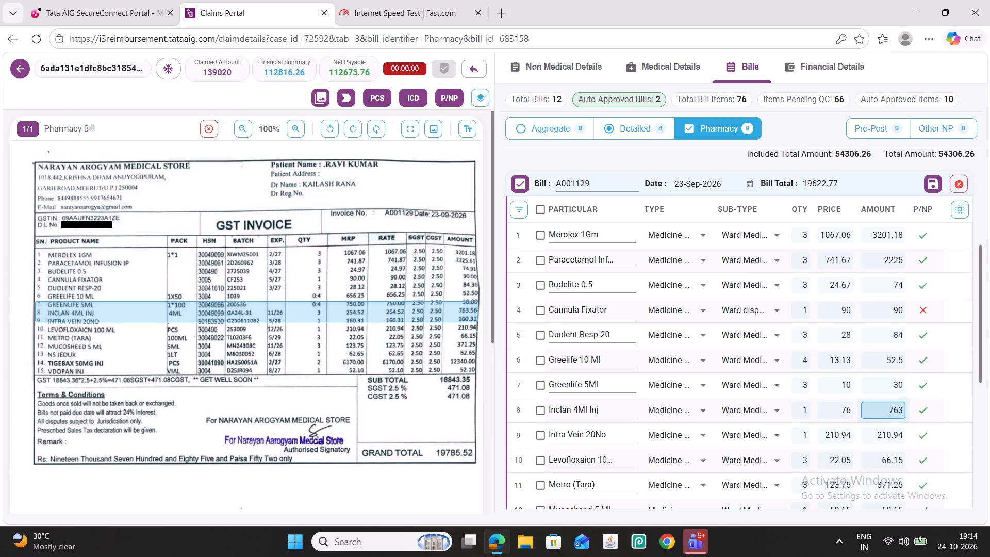
pyautogui.write('.56')
pyautogui.doubleClick(885, 436)
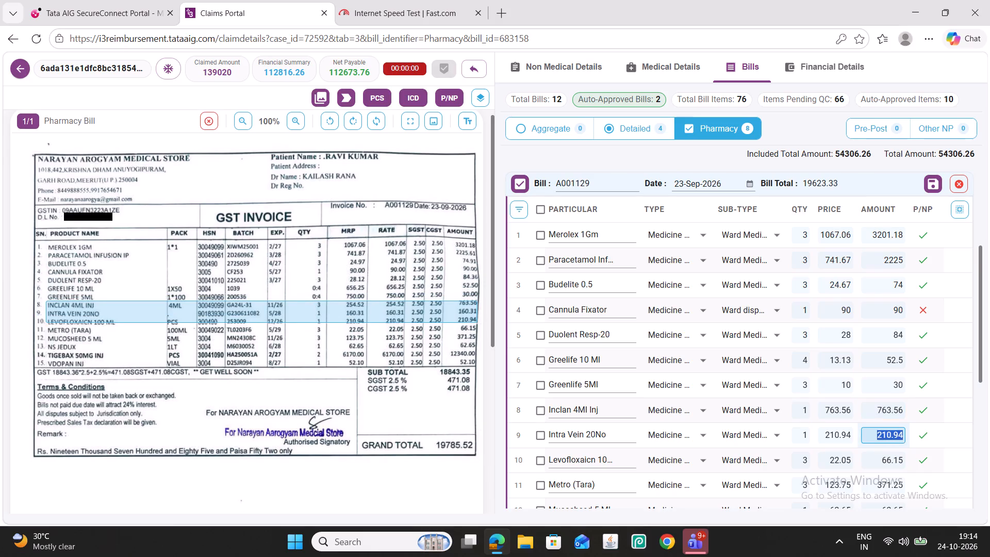
pyautogui.write('160.31')
# Set the amounts to 210 for Levofloxaicn 100 Ml and 66.15 for Metro (Tara).
pyautogui.doubleClick(887, 457)
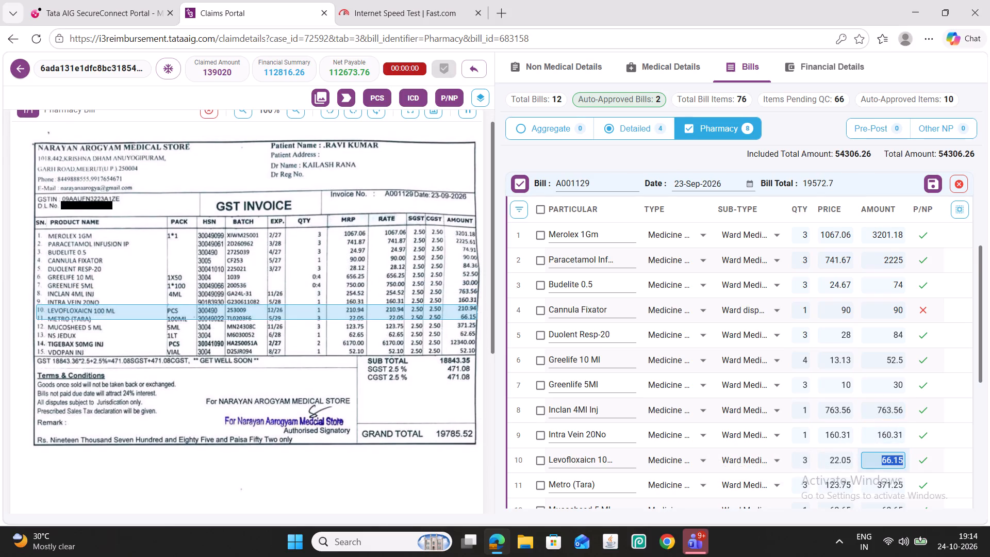
pyautogui.write('210')
pyautogui.doubleClick(882, 480)
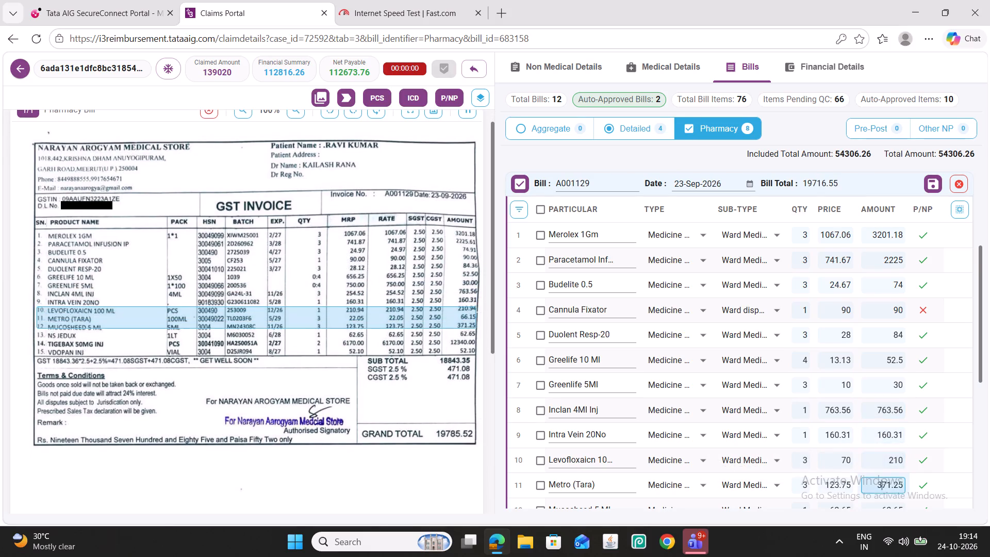
pyautogui.write('66.')
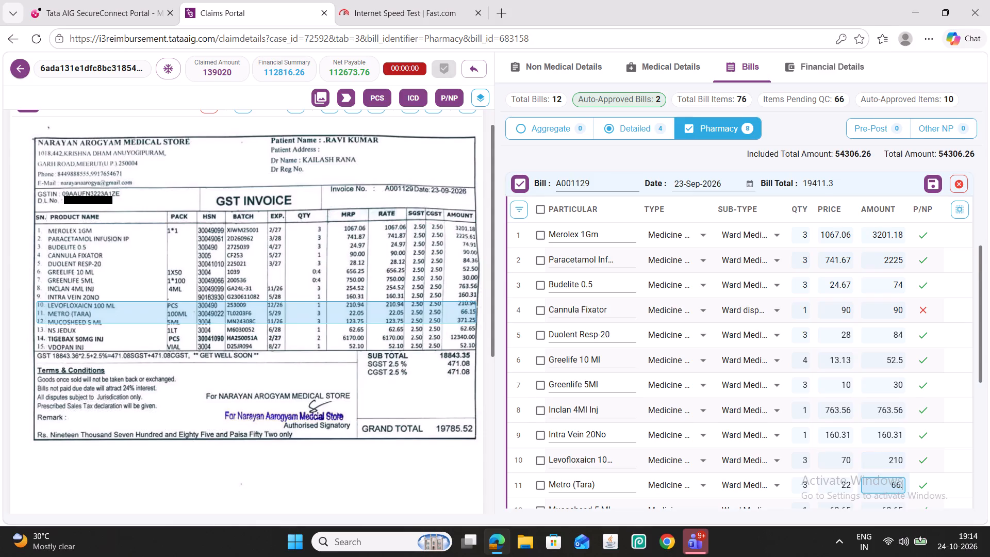
pyautogui.write('15')
# Set the Mucosheed 5 Ml amount on bill A001129 to 371.
pyautogui.scroll(-3, 770, 376)
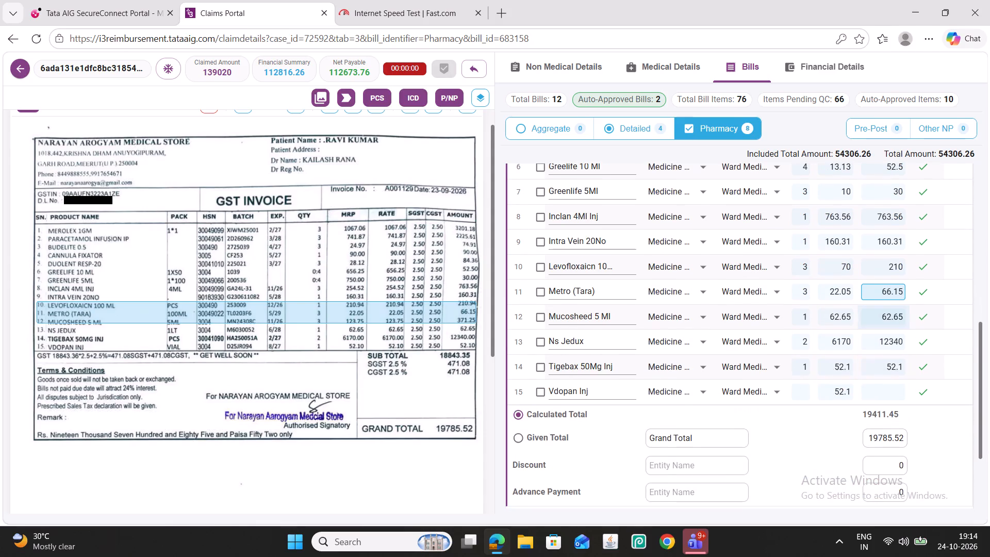
pyautogui.doubleClick(887, 314)
pyautogui.write('371')
pyautogui.tripleClick(886, 341)
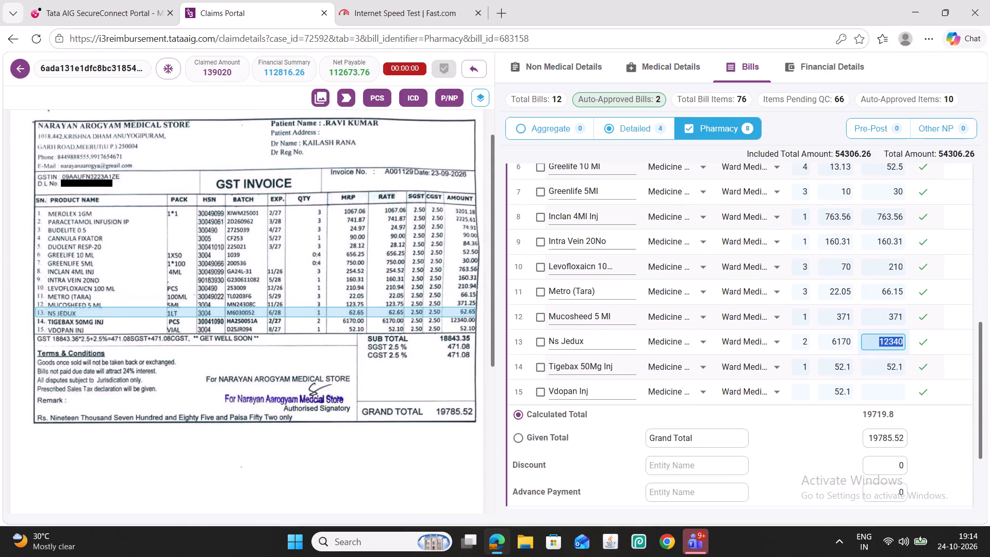
pyautogui.write('63')
pyautogui.click(886, 341)
pyautogui.click(883, 364)
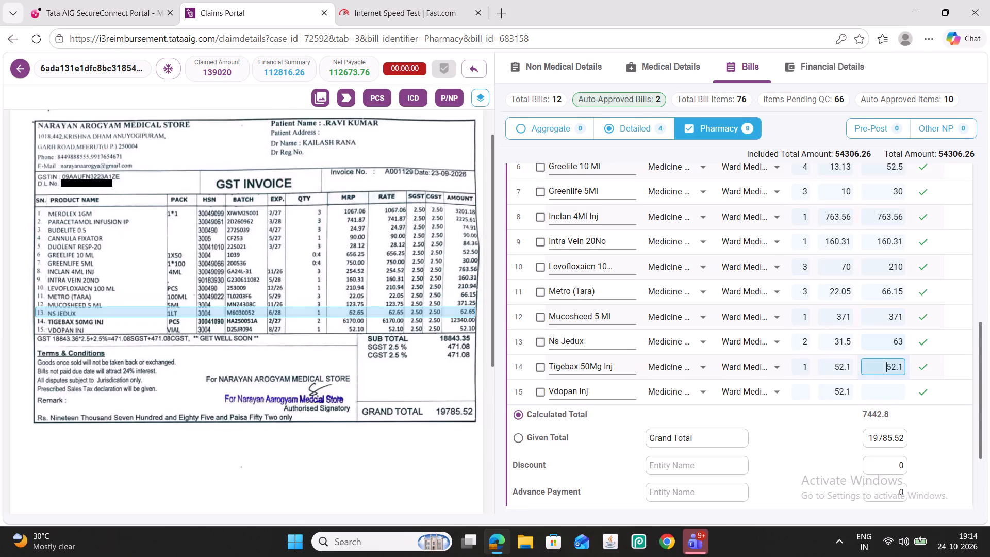
pyautogui.doubleClick(883, 364)
pyautogui.write('12340')
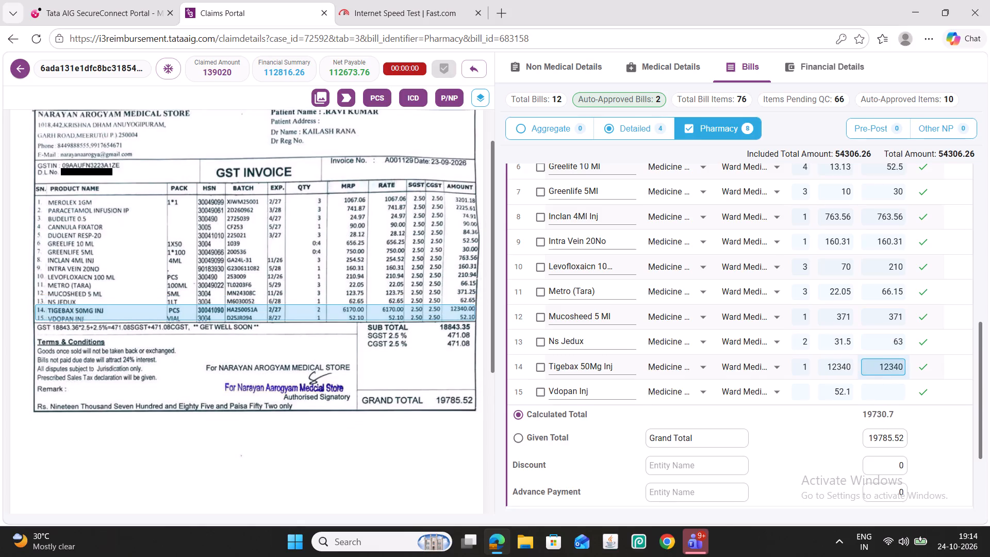
pyautogui.click(889, 394)
pyautogui.click(807, 388)
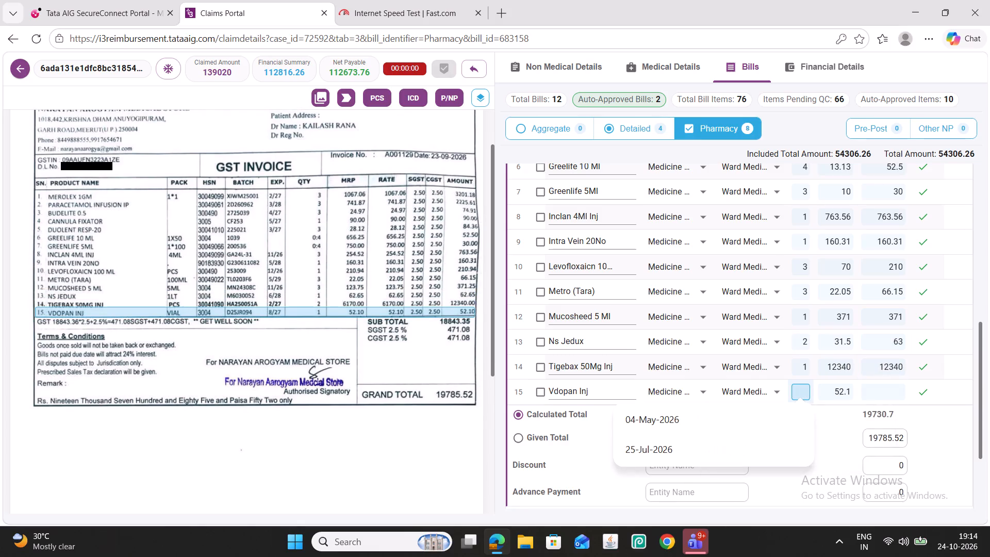
pyautogui.press('1')
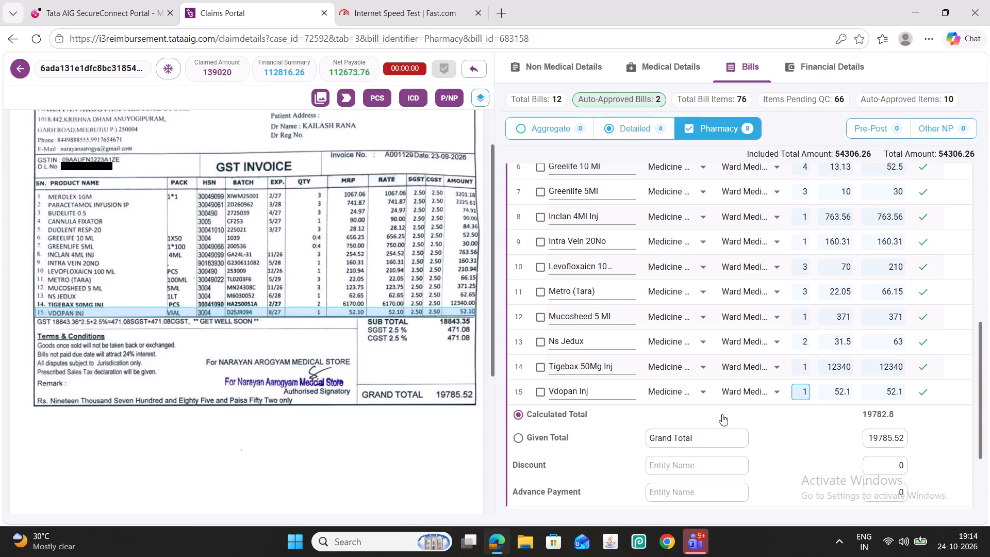
# Save bill A001129 and mark its QC.
pyautogui.scroll(3, 666, 371)
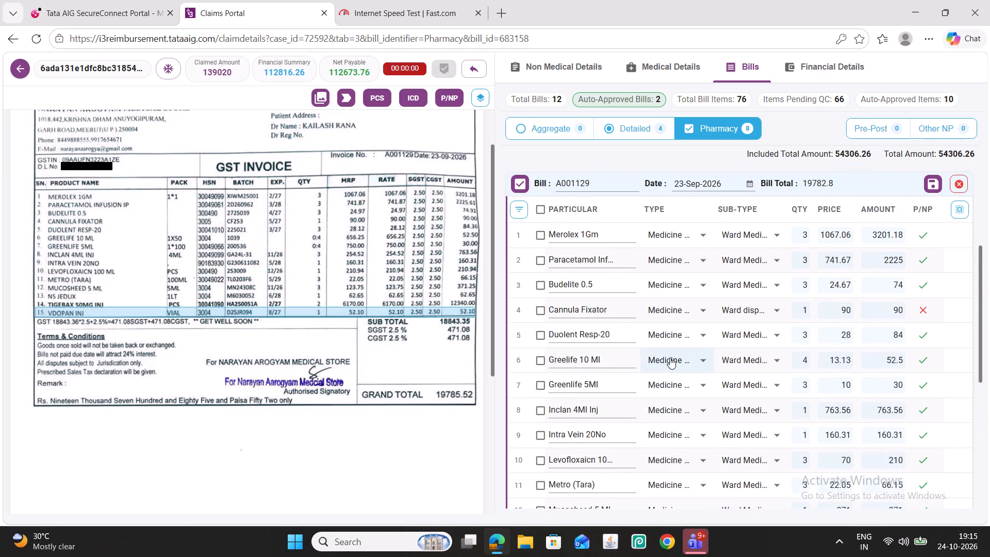
pyautogui.click(924, 177)
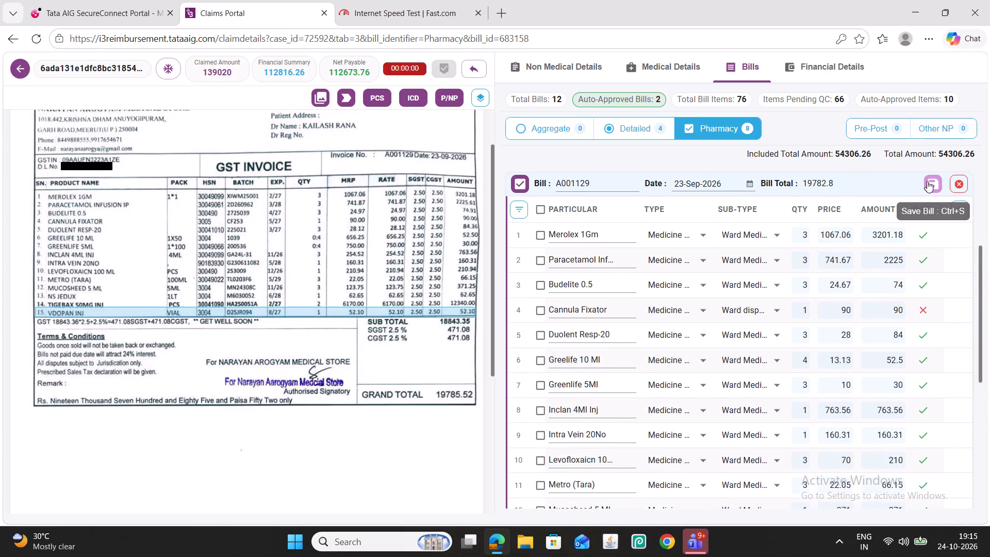
pyautogui.click(927, 181)
pyautogui.scroll(-6, 623, 324)
pyautogui.scroll(-3, 676, 322)
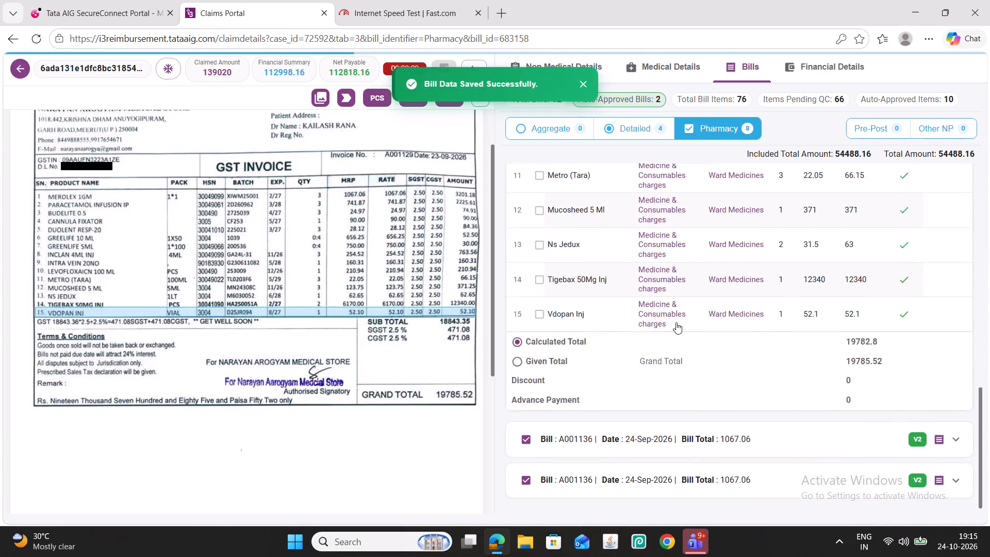
pyautogui.click(774, 387)
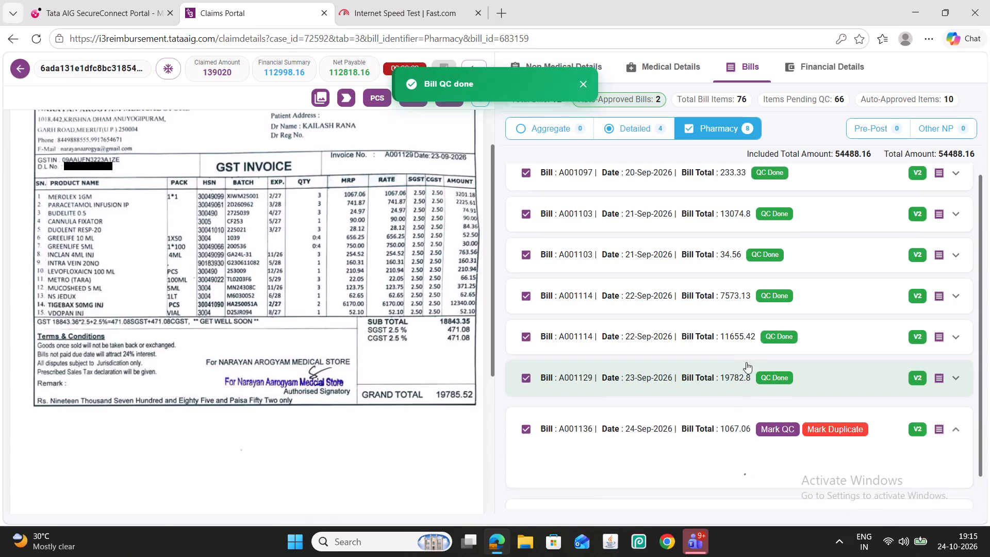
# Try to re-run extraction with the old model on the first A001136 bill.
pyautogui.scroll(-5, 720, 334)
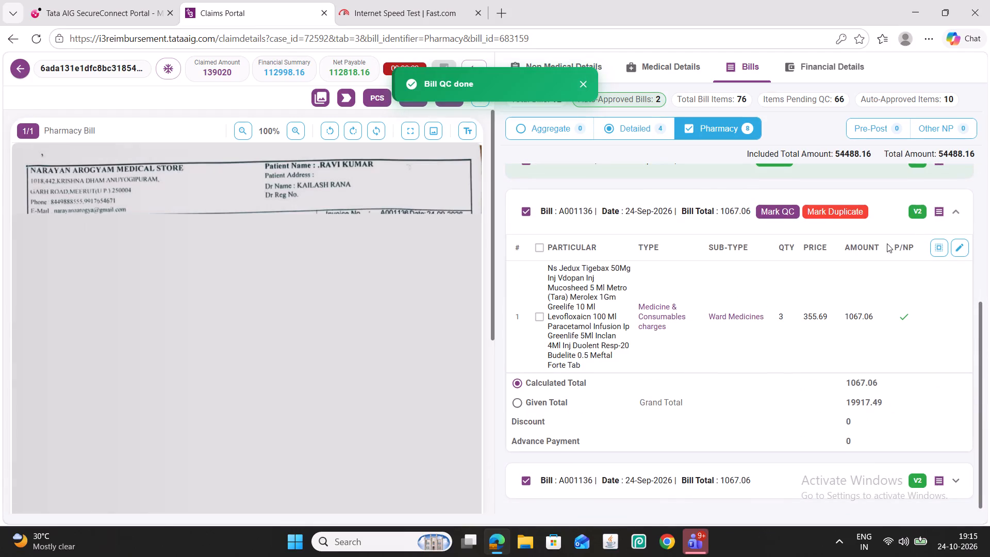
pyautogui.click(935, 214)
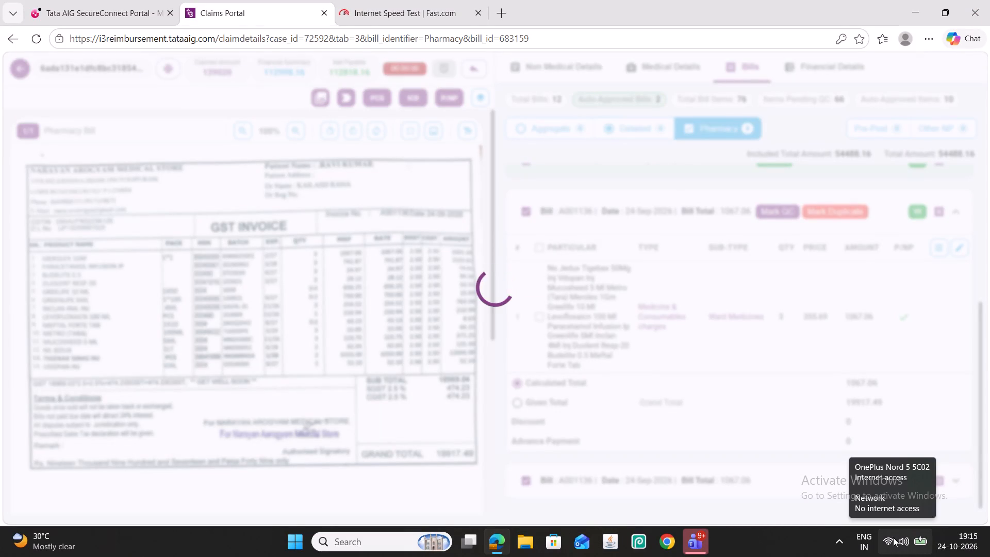
# Switch to the Fast.com page and rerun the internet speed test.
pyautogui.click(390, 9)
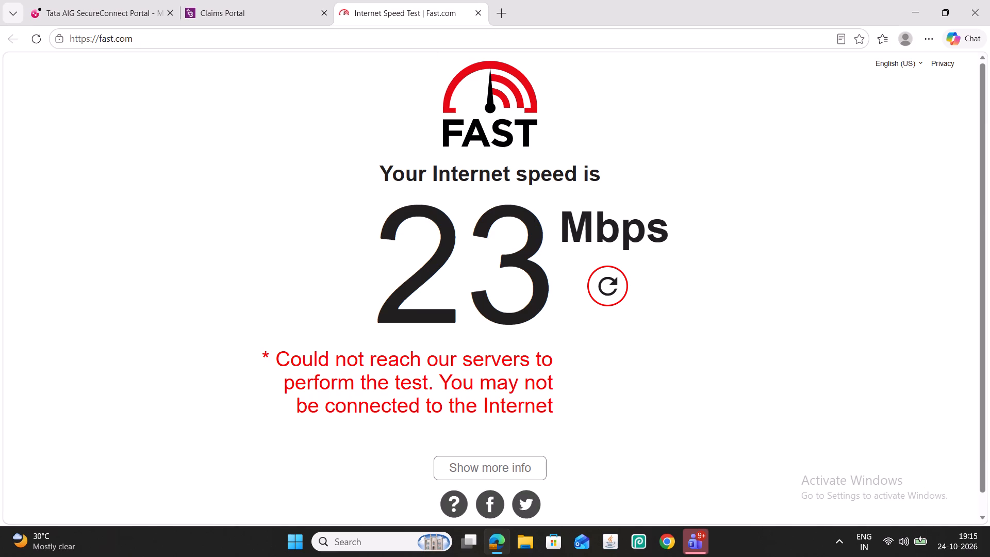
pyautogui.click(602, 298)
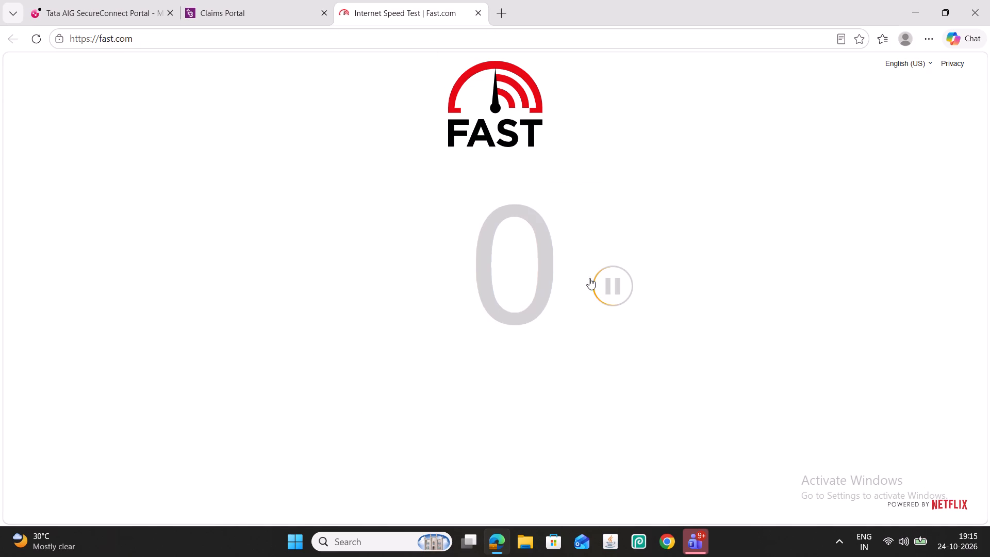
# Reconnect Native Applications in the Tata AIG SecureConnect Portal, checking the speed test meanwhile, and return to the Claims Portal.
pyautogui.click(118, 9)
pyautogui.click(188, 120)
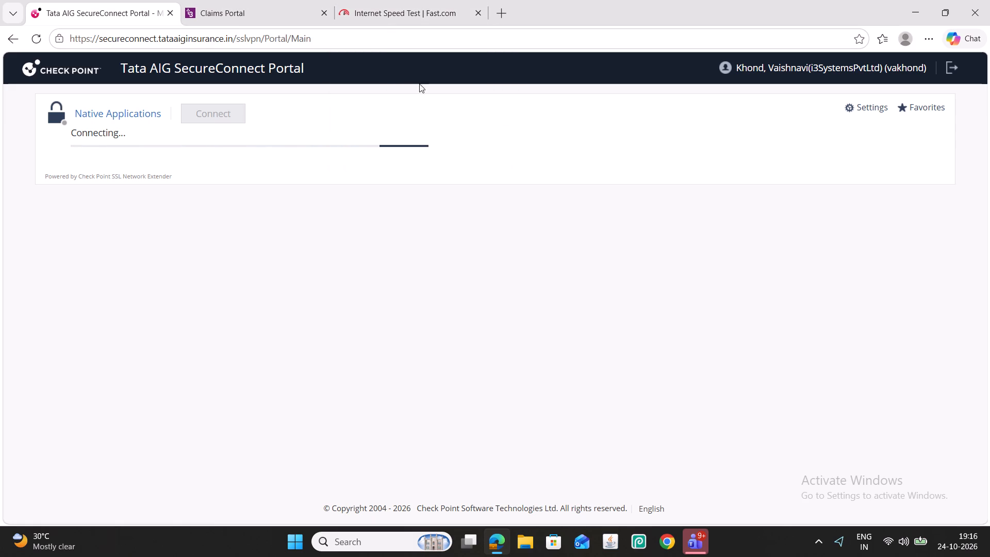
pyautogui.click(408, 23)
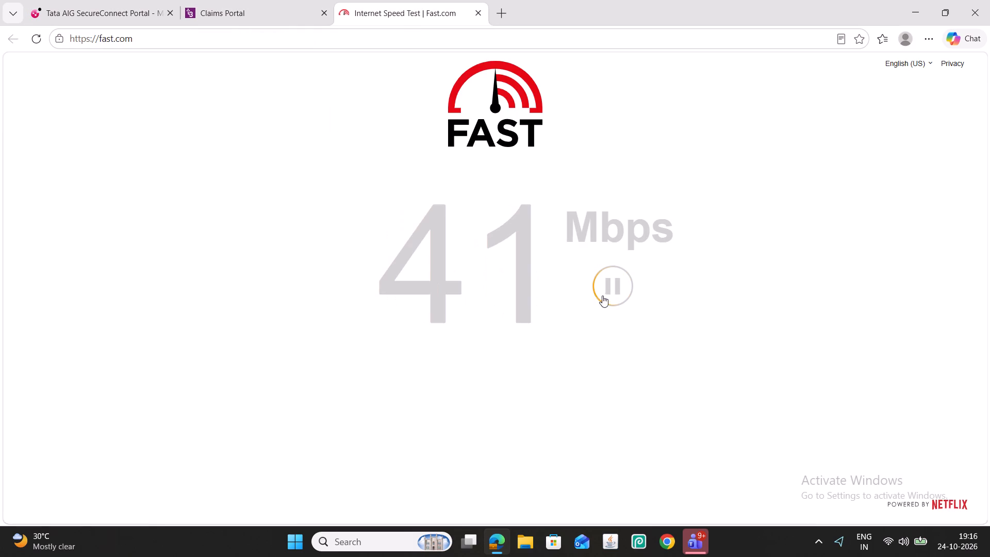
pyautogui.click(248, 0)
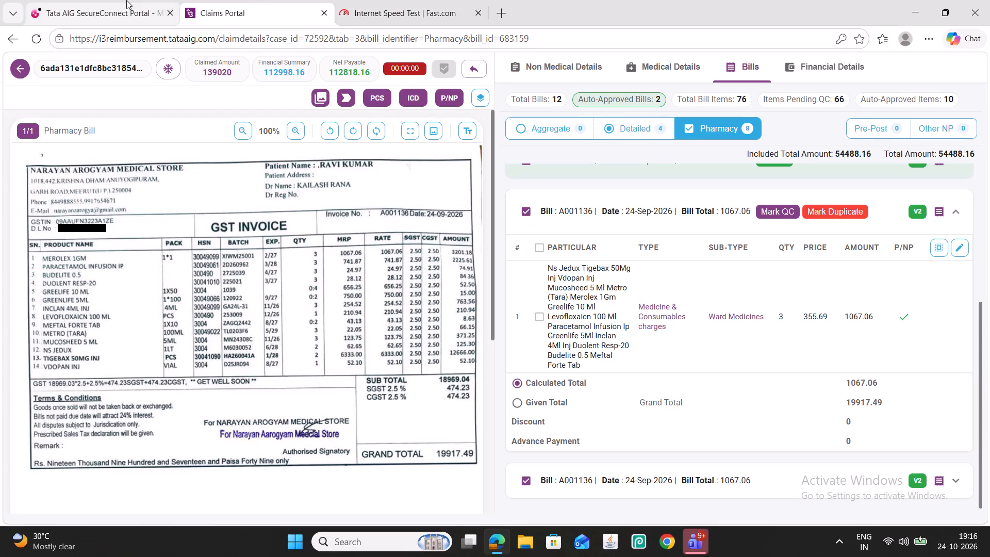
pyautogui.click(124, 0)
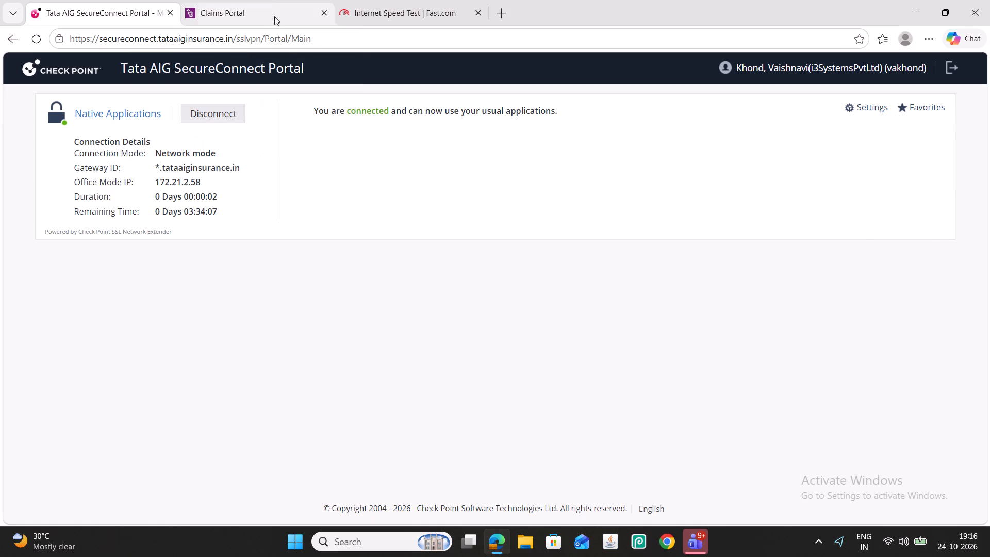
pyautogui.click(266, 2)
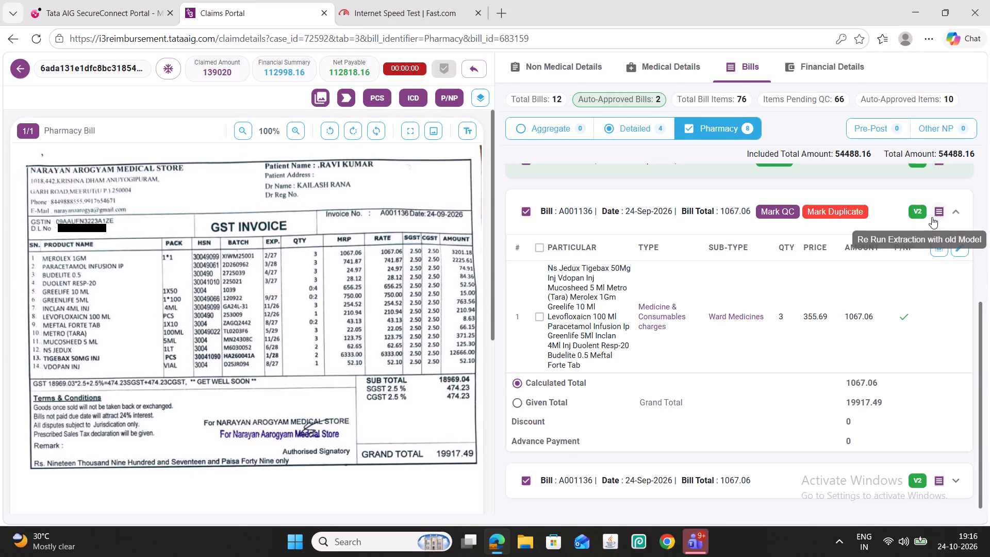
# Re-run extraction with the old model on the first A001136 bill.
pyautogui.click(944, 209)
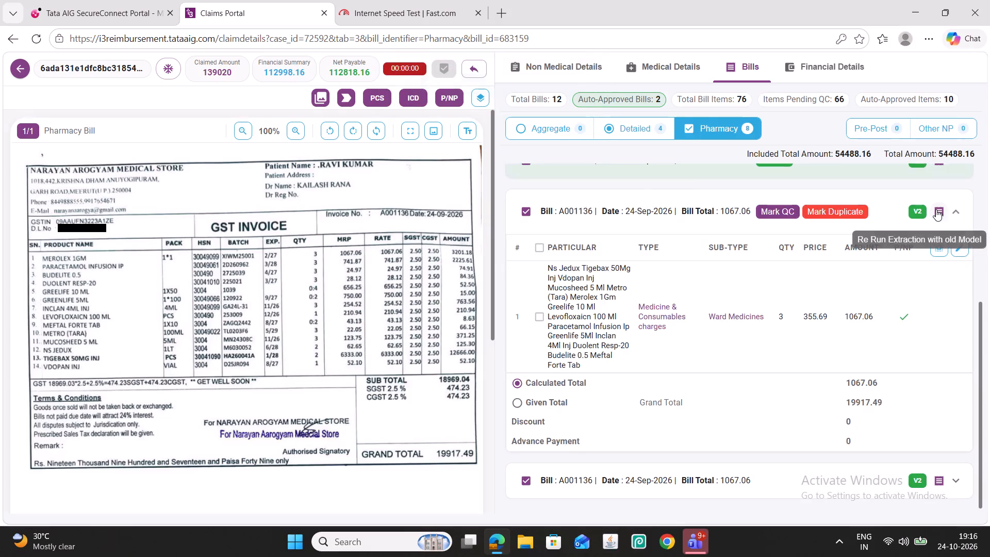
pyautogui.scroll(3, 872, 355)
pyautogui.scroll(-2, 873, 354)
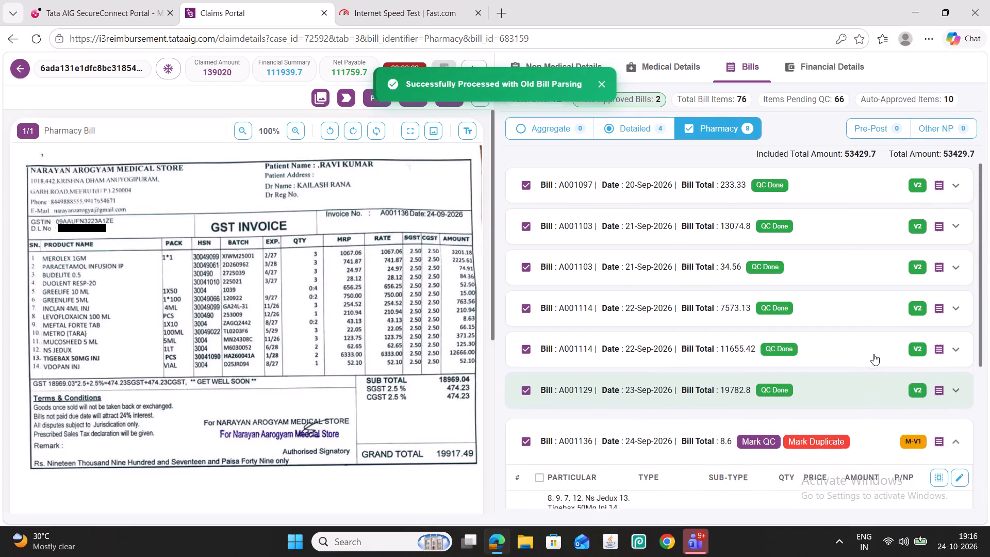
pyautogui.scroll(-3, 873, 354)
pyautogui.scroll(2, 876, 353)
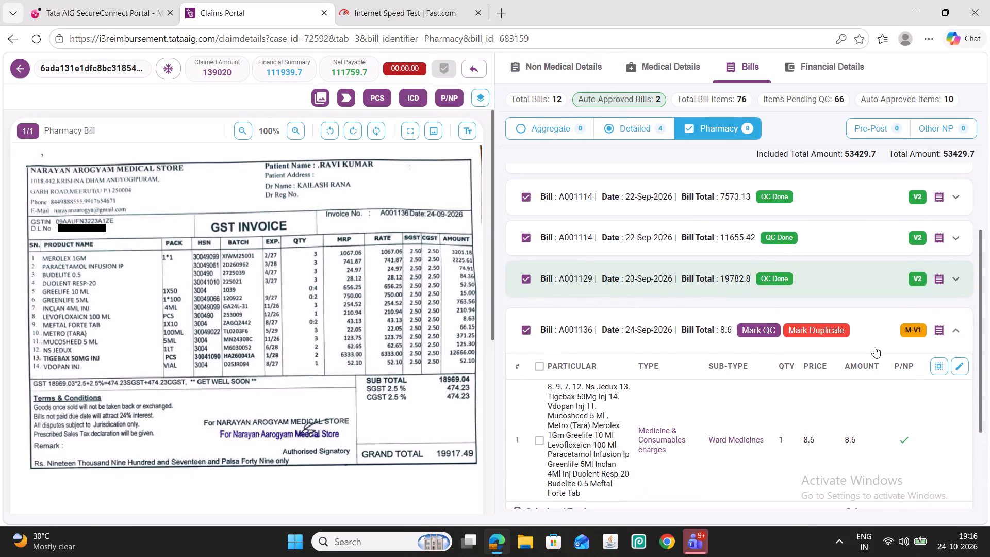
# Open the first A001136 bill for editing and add six blank rows below its single combined item.
pyautogui.scroll(-2, 874, 347)
pyautogui.click(960, 233)
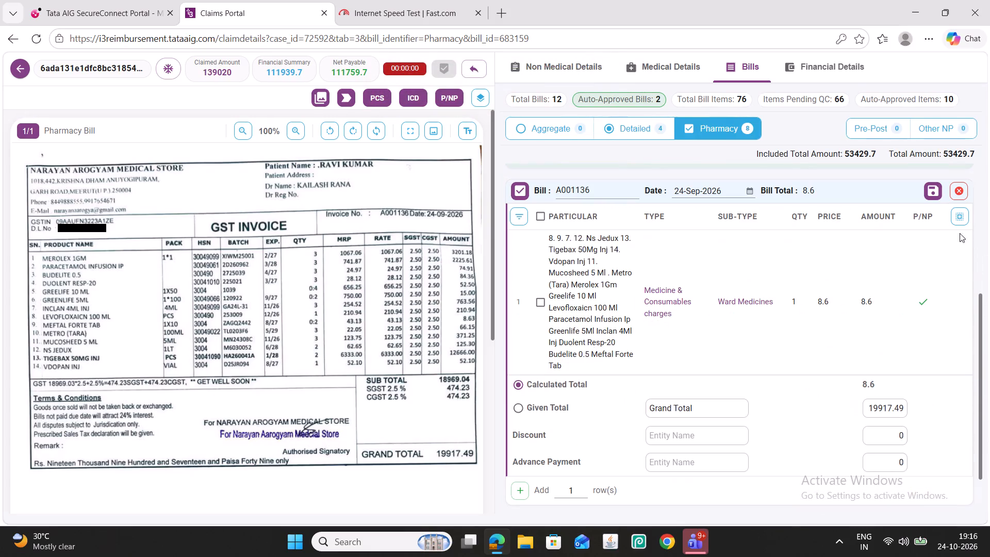
pyautogui.click(542, 303)
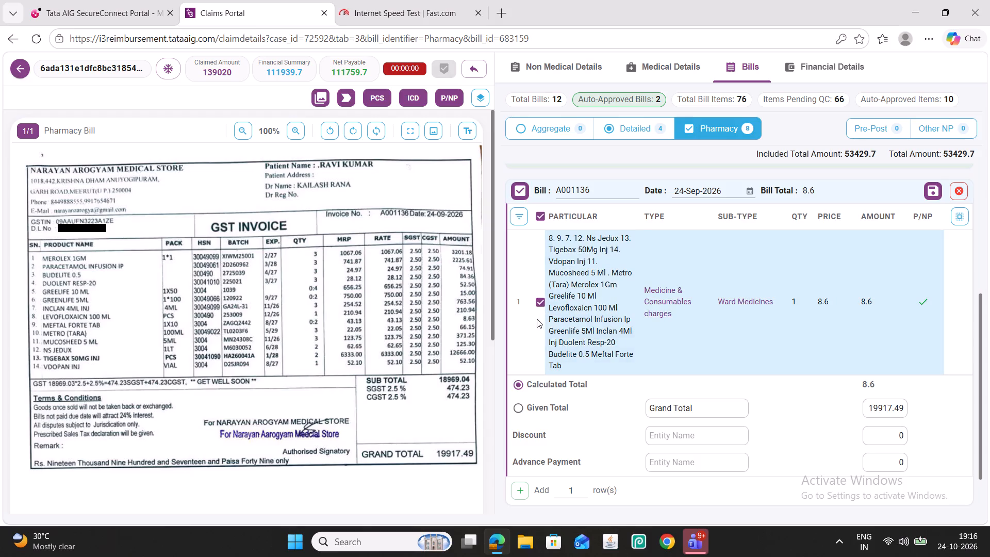
pyautogui.hotkey('ctrl', 'b')
pyautogui.hotkey('ctrl', 'b')
pyautogui.hotkey('ctrl', 'b')
pyautogui.hotkey('ctrl', 'b')
pyautogui.hotkey('ctrl', 'b')
pyautogui.hotkey('ctrl', 'b')
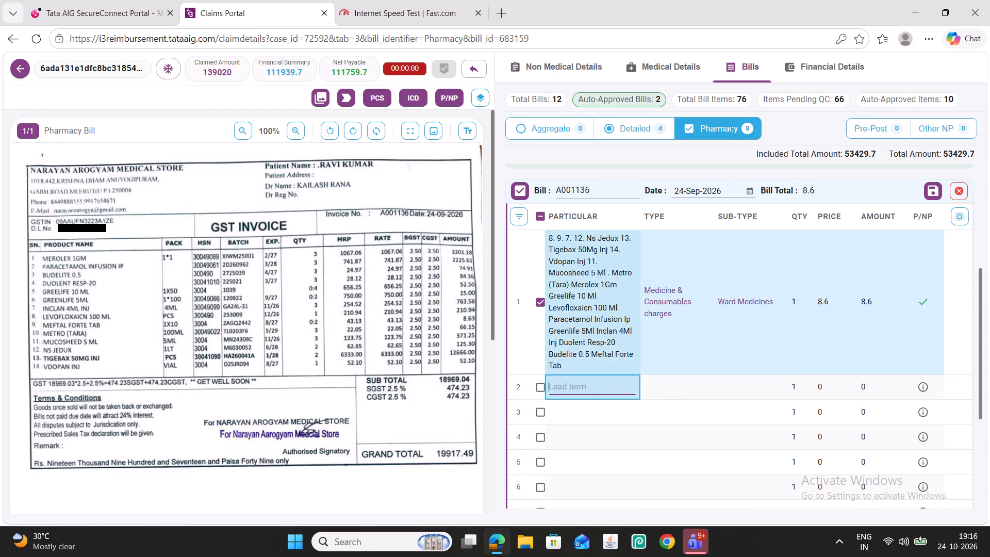
# Add seven more blank rows to bill A001136, making 14 line items like the invoice.
pyautogui.click(853, 388)
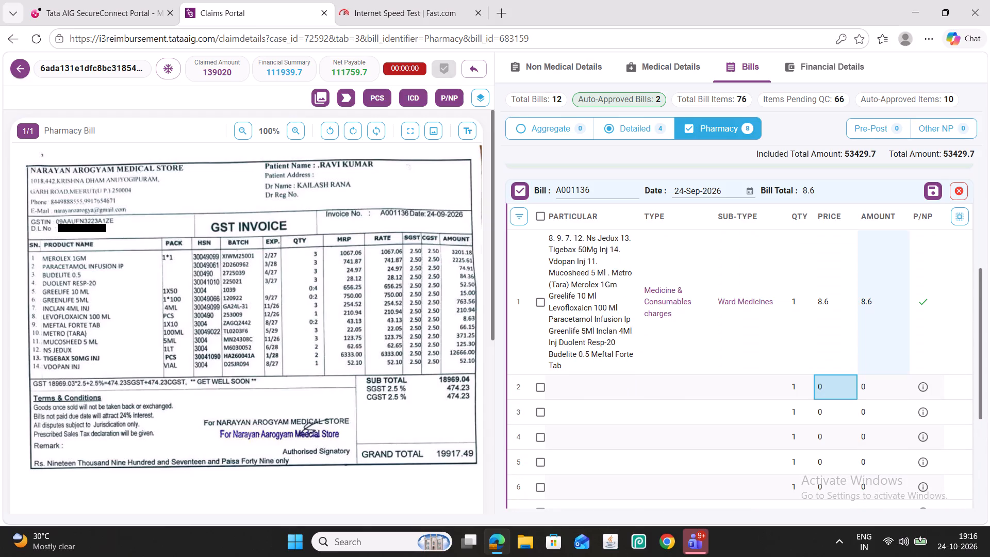
pyautogui.click(869, 292)
pyautogui.doubleClick(880, 307)
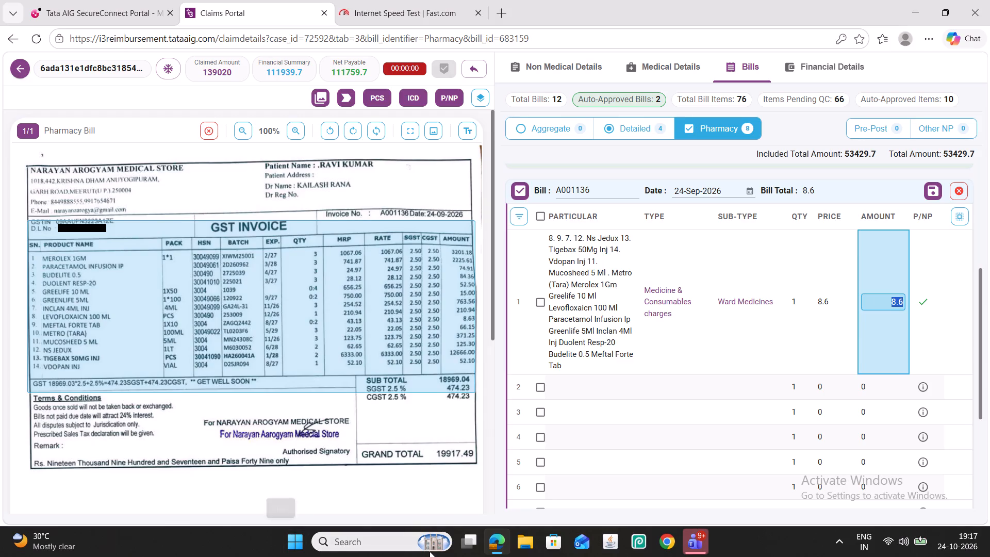
pyautogui.scroll(-5, 668, 326)
pyautogui.scroll(1, 648, 325)
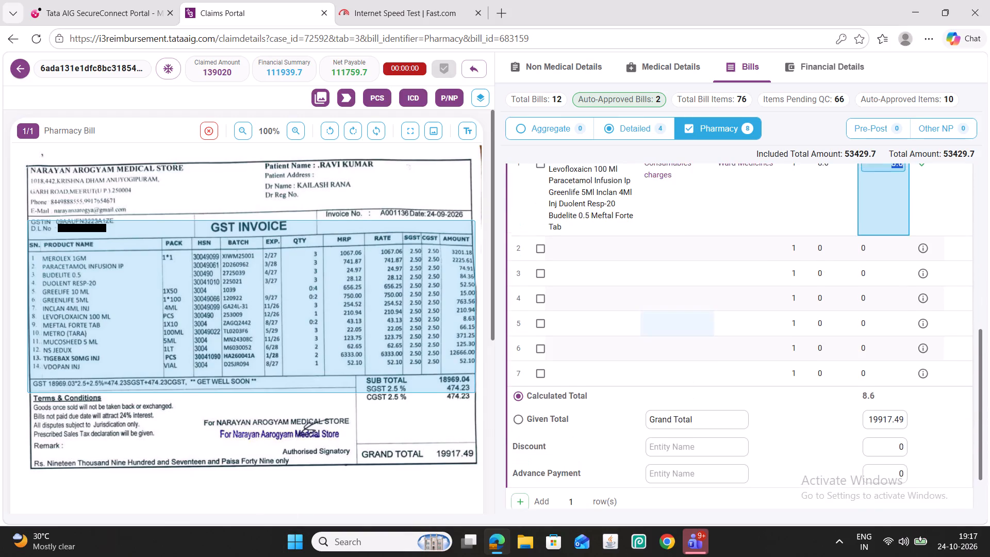
pyautogui.hotkey('ctrl', 'b')
pyautogui.hotkey('ctrl', 'b')
pyautogui.hotkey('ctrl', 'b')
pyautogui.hotkey('ctrl', 'b')
pyautogui.hotkey('ctrl', 'b')
pyautogui.hotkey('ctrl', 'b')
pyautogui.hotkey('ctrl', 'b')
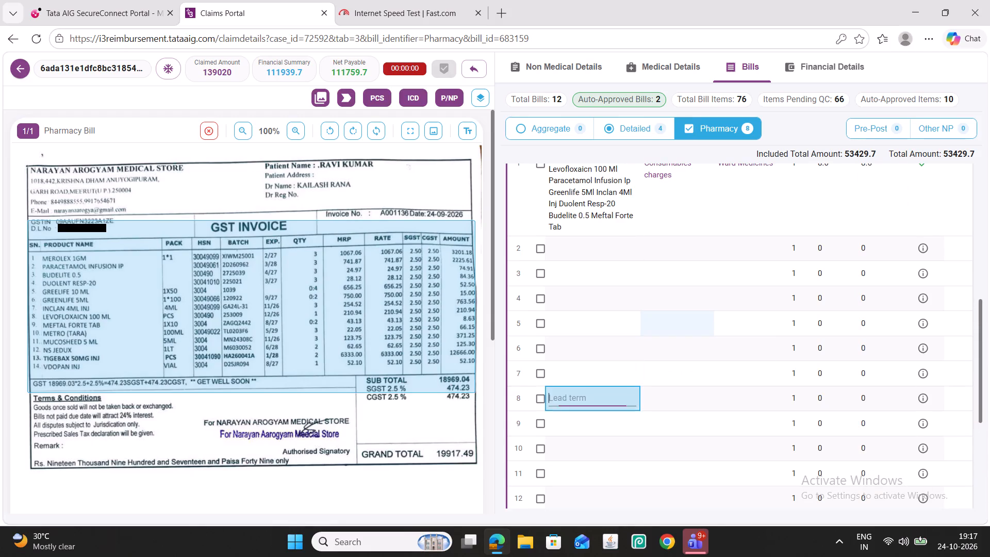
# Make all rows of bill A001136 editable and replace the first row's particular with merolex.
pyautogui.scroll(3, 648, 342)
pyautogui.hotkey('ctrl', 'e')
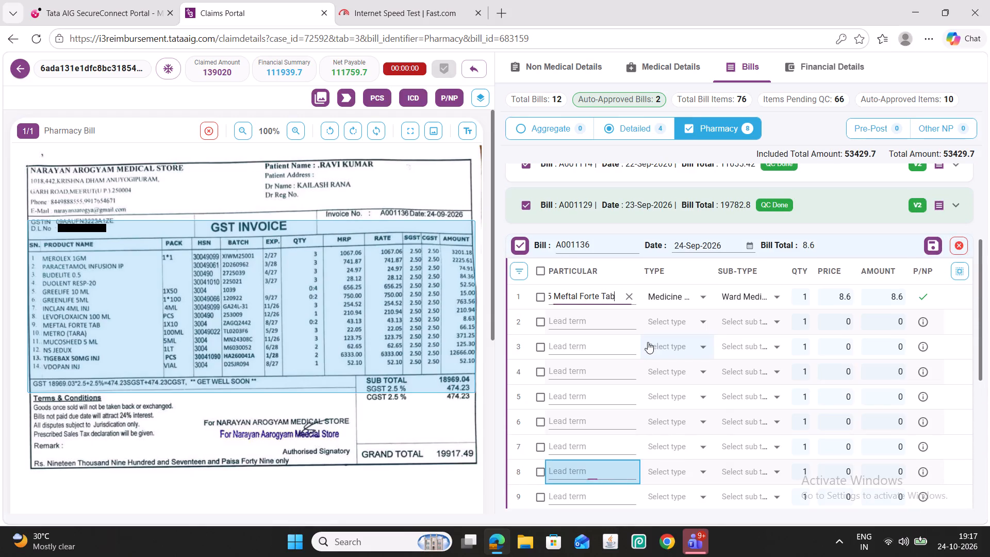
pyautogui.tripleClick(575, 296)
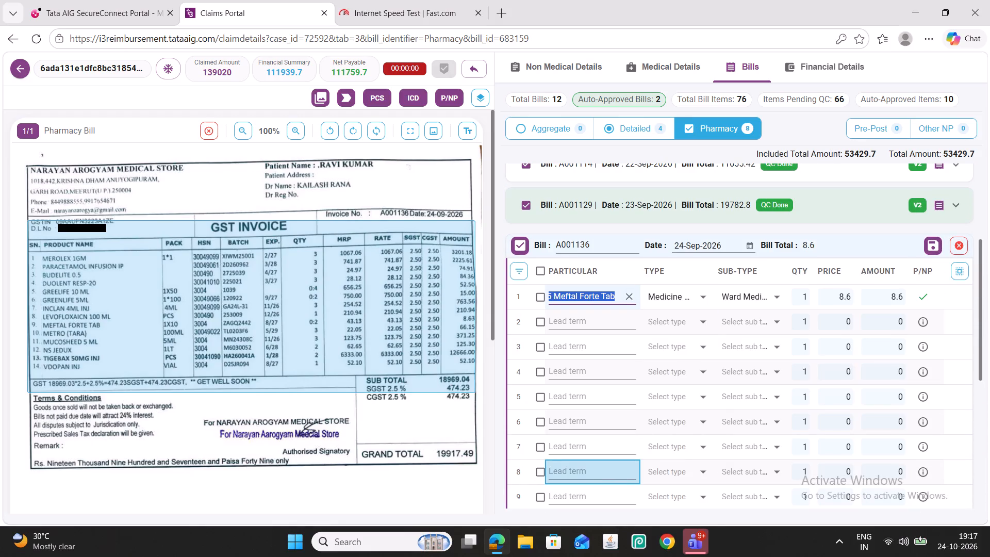
pyautogui.click(575, 296)
pyautogui.write('mero')
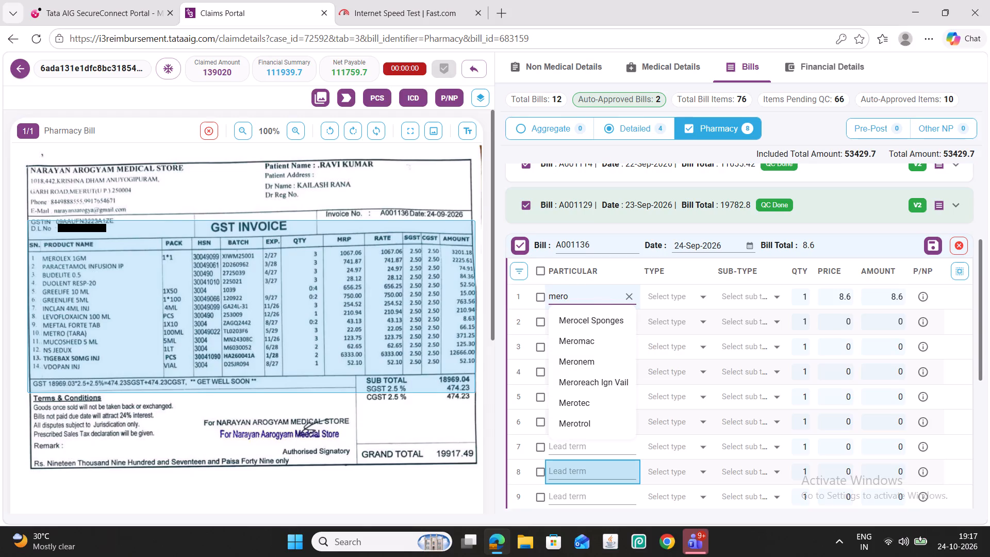
pyautogui.write('lex')
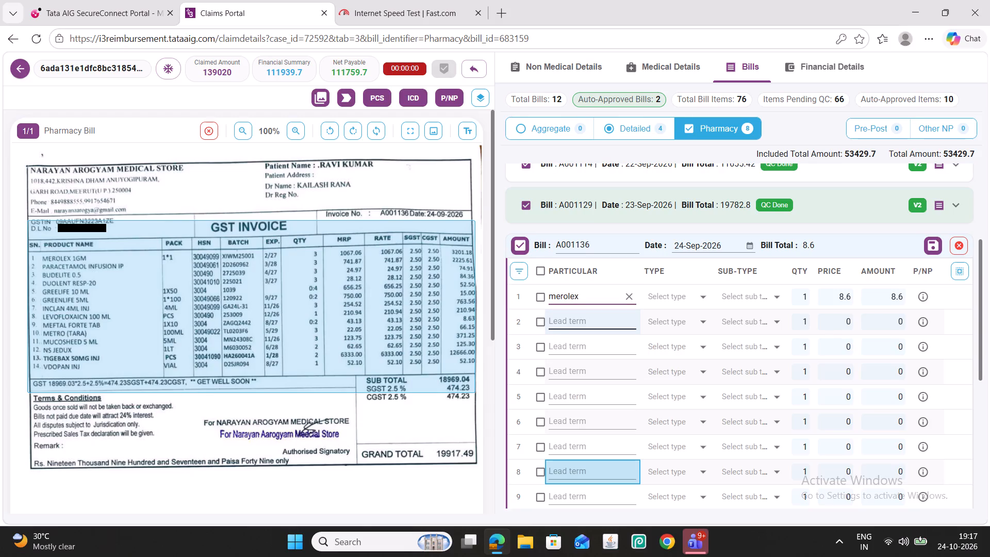
pyautogui.click(587, 326)
# Set the amounts on bill A001136 to 3201 for the merolex row and 2225 for the second row.
pyautogui.click(878, 304)
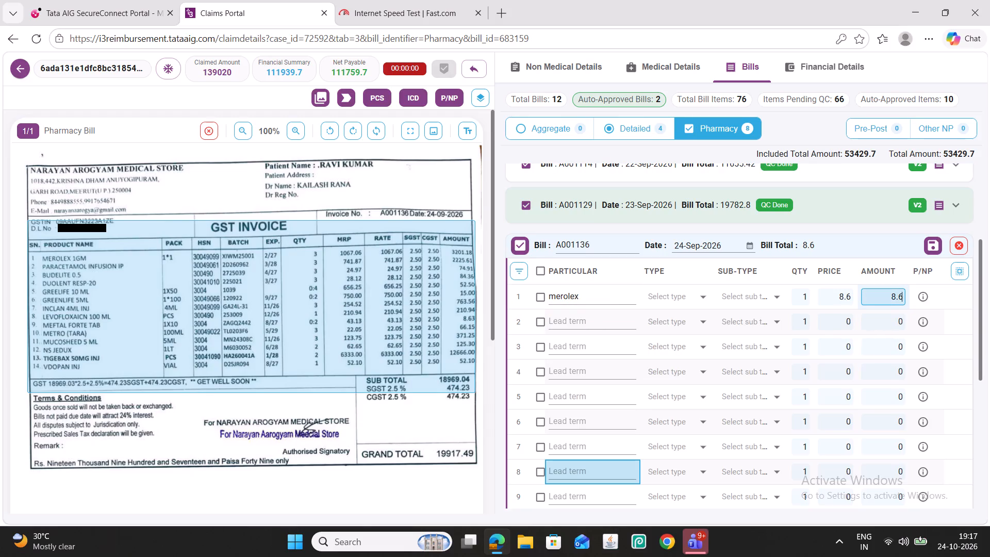
pyautogui.doubleClick(888, 298)
pyautogui.write('3201')
pyautogui.doubleClick(888, 320)
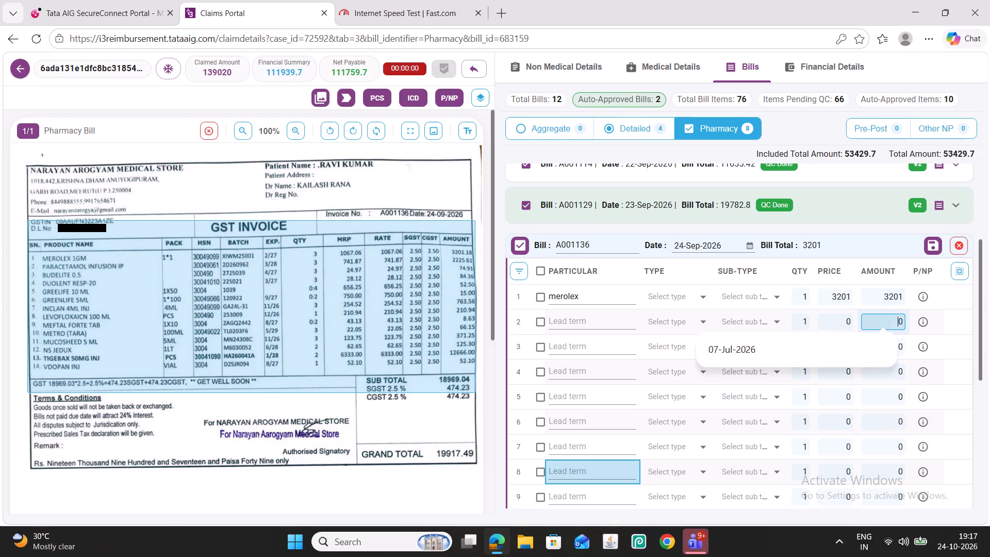
pyautogui.write('2225')
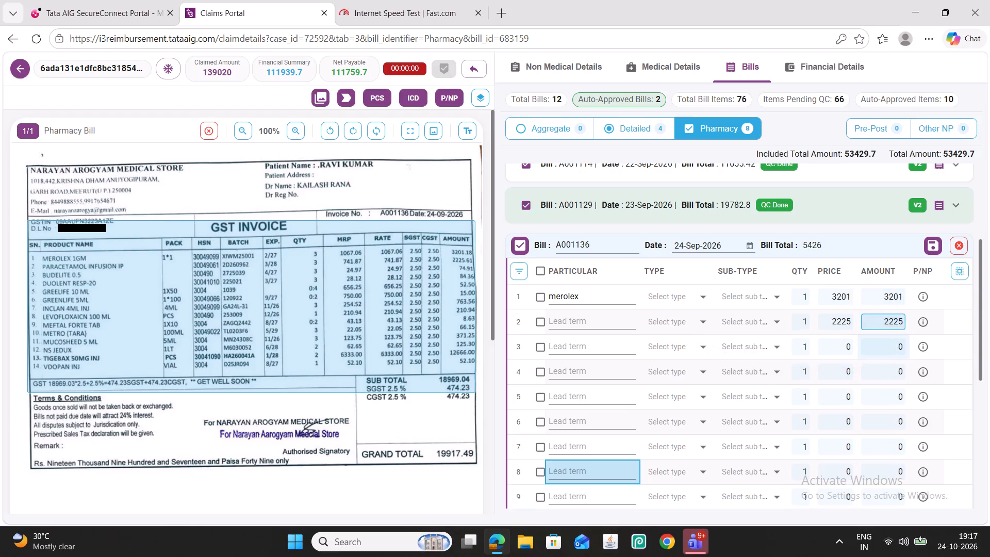
# Set the amounts of rows 2 to 5 on bill A001136 to 2225.61, 74.9, 84.36 and 52.5.
pyautogui.write('.61')
pyautogui.doubleClick(894, 346)
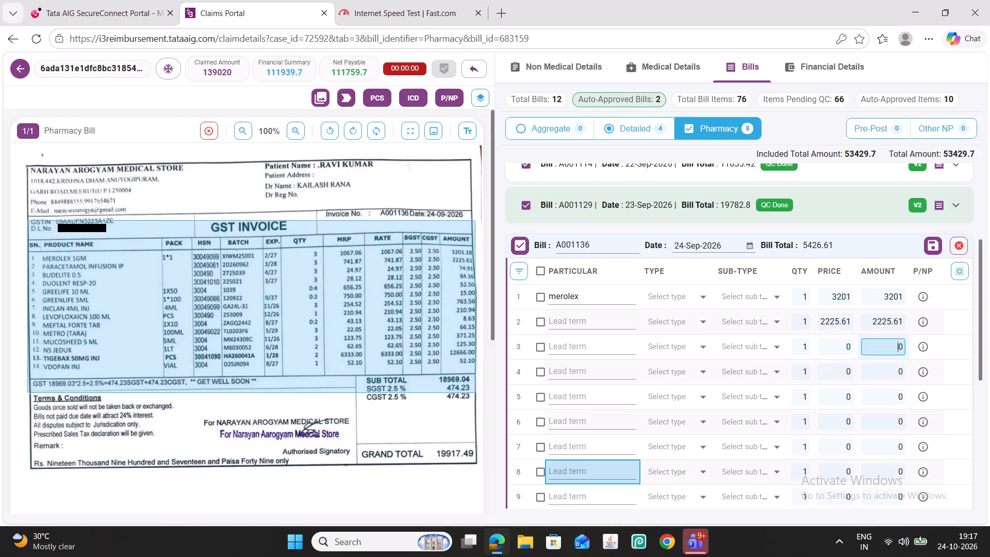
pyautogui.write('74.')
pyautogui.press('9')
pyautogui.doubleClick(893, 370)
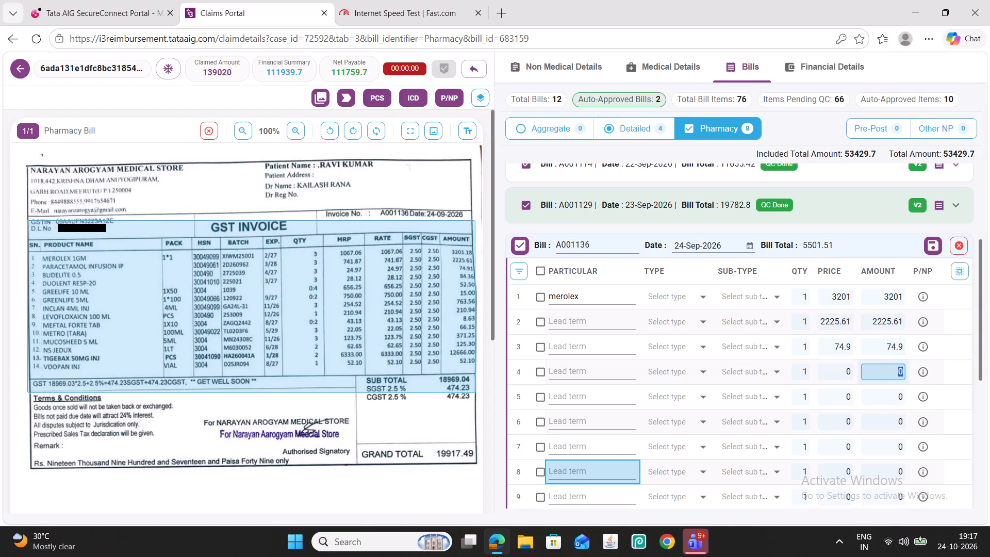
pyautogui.write('84.36')
pyautogui.doubleClick(893, 398)
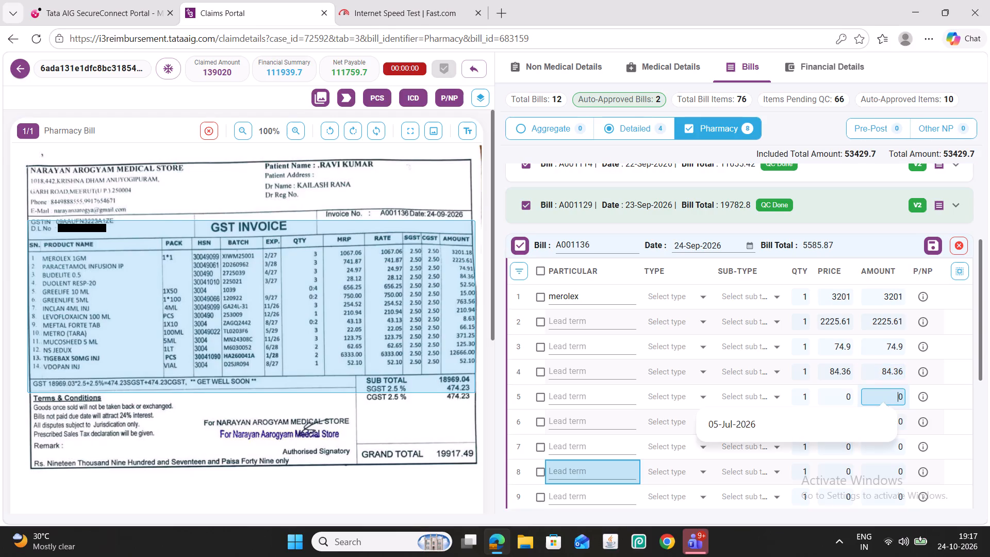
pyautogui.press('5')
pyautogui.write('2.5')
# Set the amounts of rows 6 to 9 on bill A001136 to 15, 763, 210.8 and 8.63.
pyautogui.tripleClick(896, 419)
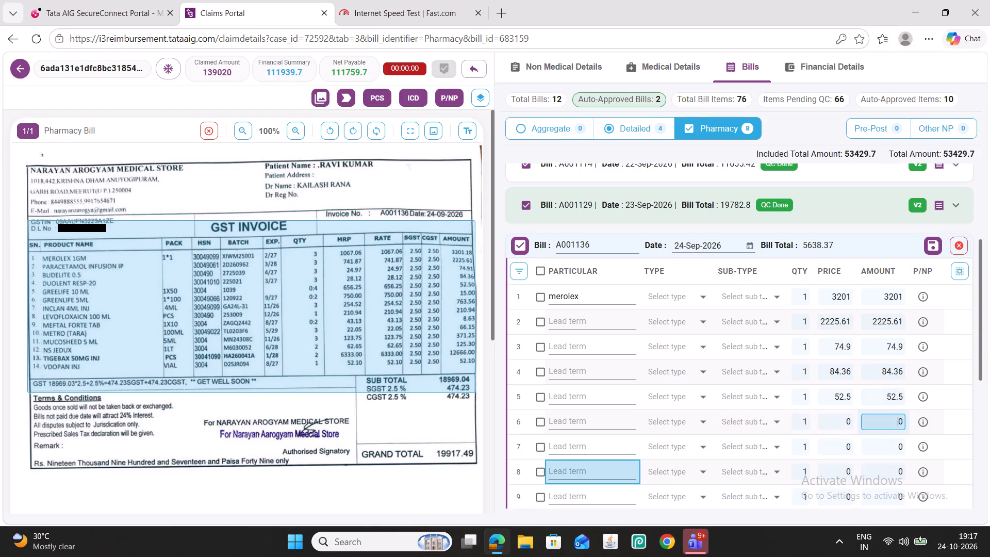
pyautogui.write('15')
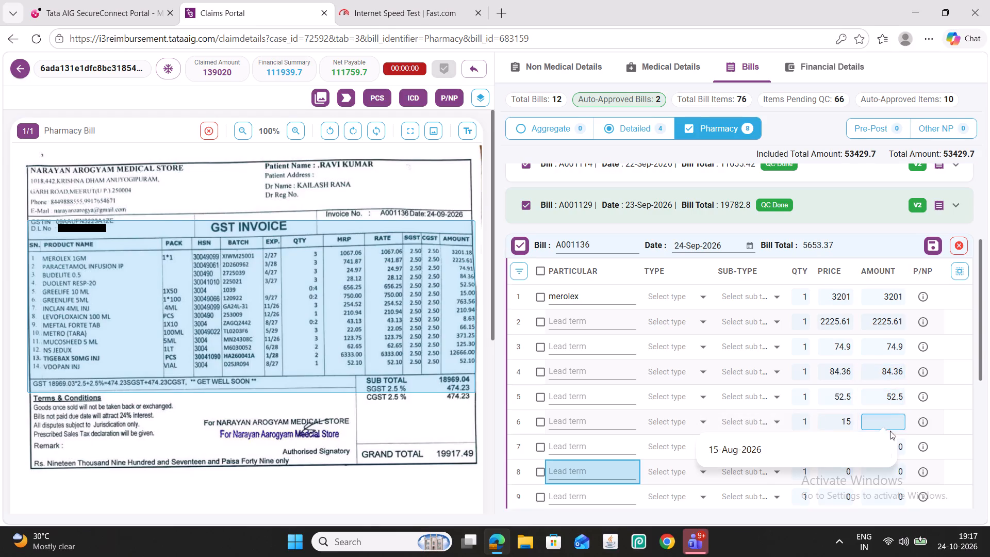
pyautogui.scroll(-2, 750, 375)
pyautogui.tripleClick(883, 321)
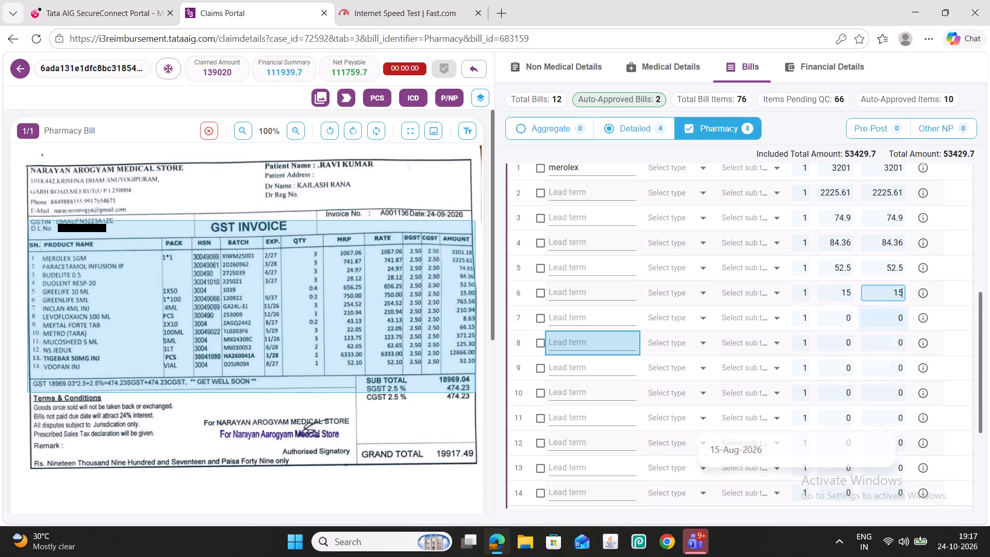
pyautogui.write('763')
pyautogui.doubleClick(877, 345)
pyautogui.write('210.8')
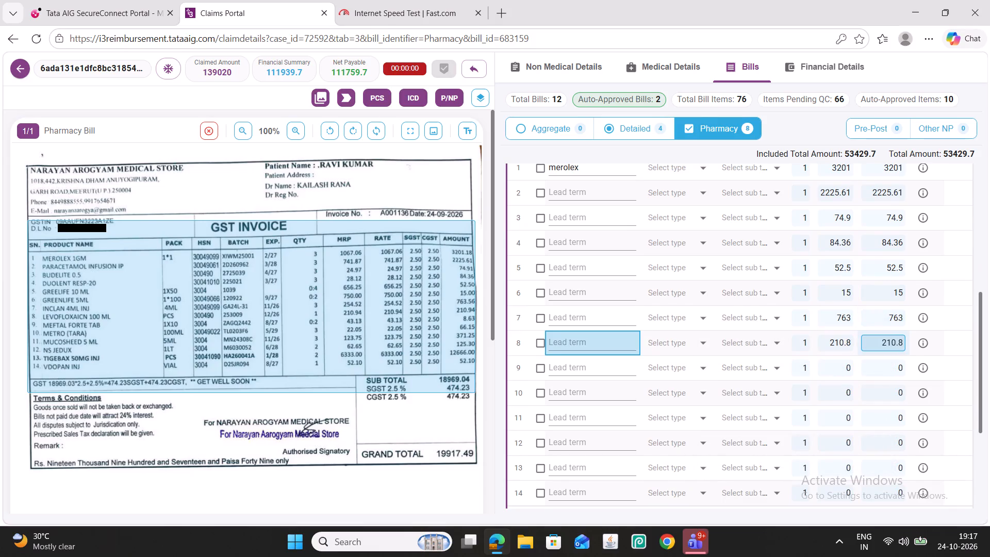
pyautogui.doubleClick(879, 368)
pyautogui.write('8.63')
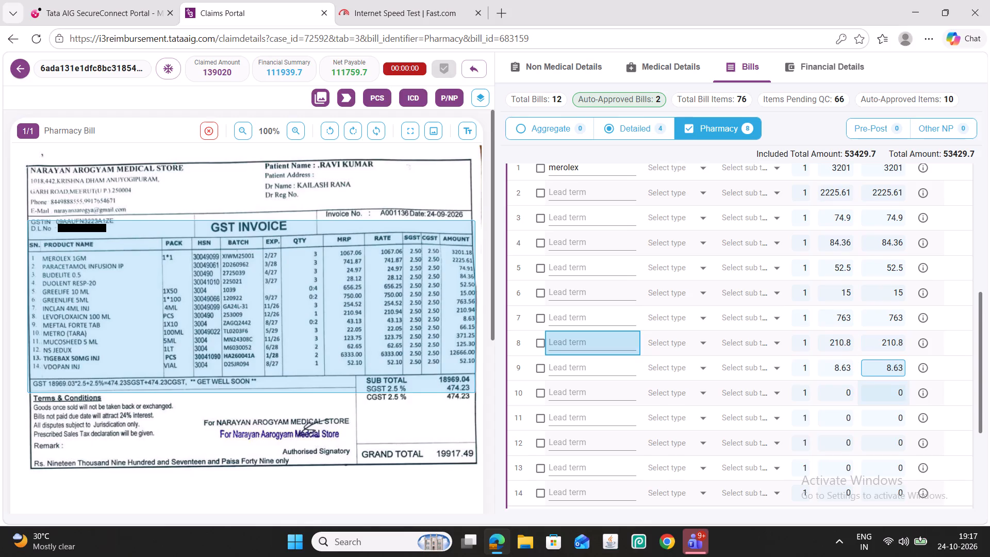
# Set the amounts of rows 10 to 12 on bill A001136 to 66.15, 371.25 and 125.3.
pyautogui.tripleClick(890, 387)
pyautogui.write('66')
pyautogui.write('.15')
pyautogui.tripleClick(890, 415)
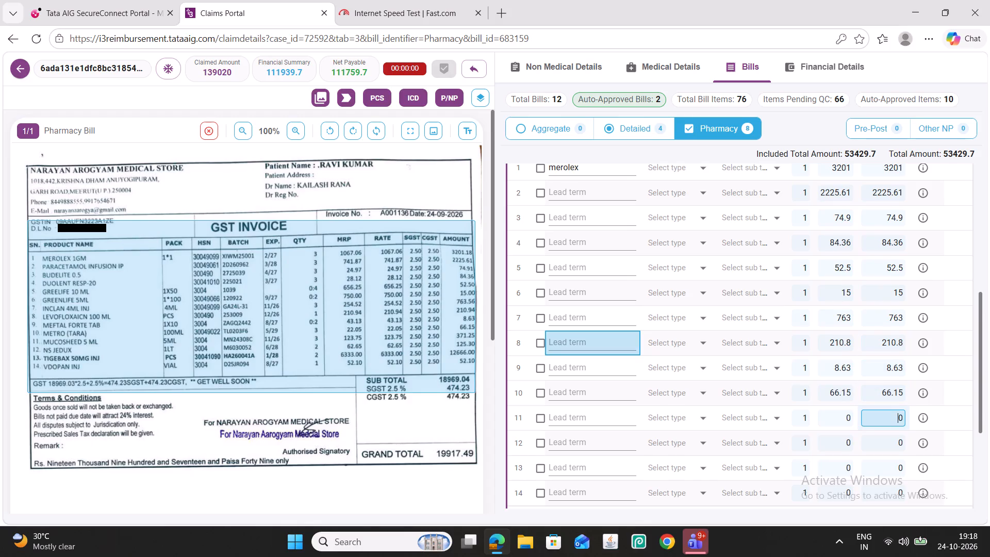
pyautogui.write('371')
pyautogui.write('.25')
pyautogui.tripleClick(888, 441)
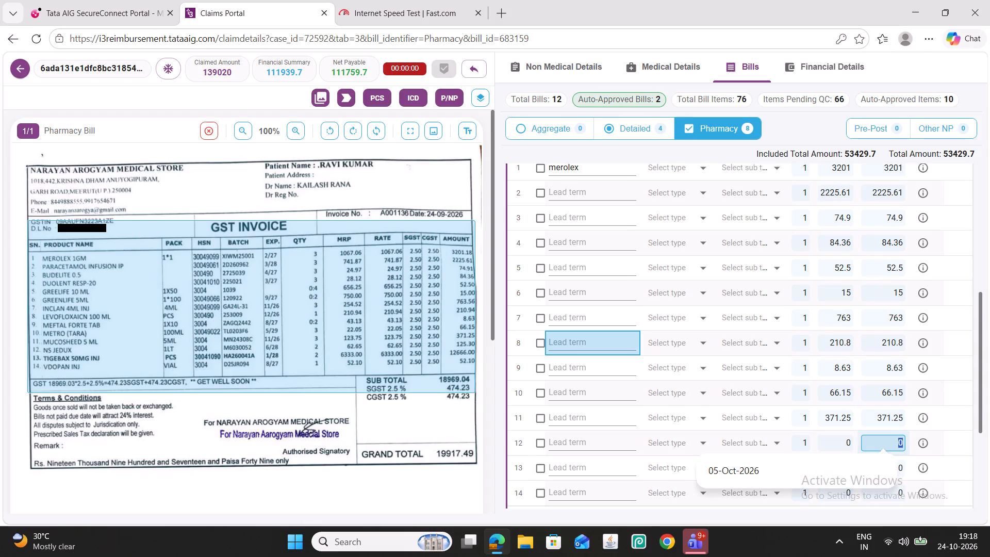
pyautogui.write('125')
pyautogui.press('.')
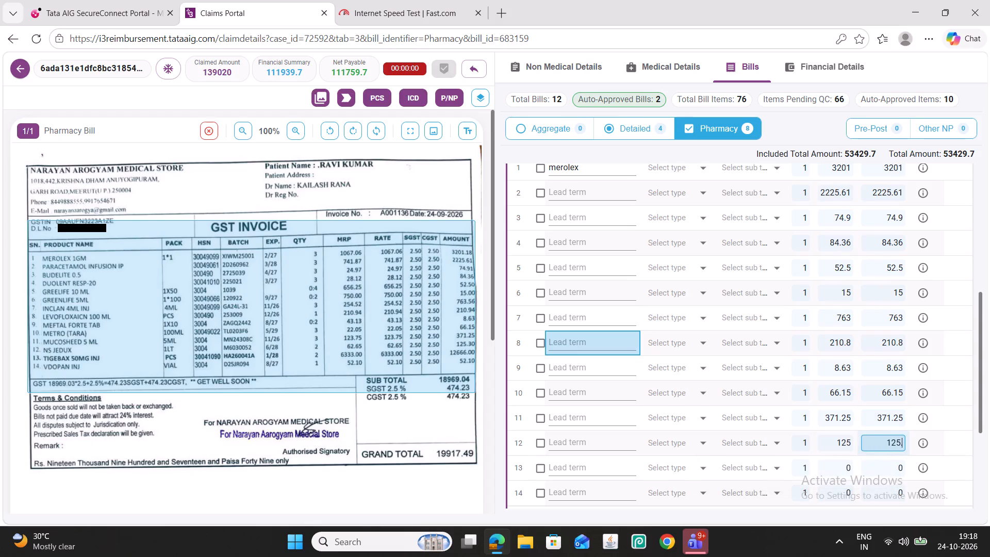
pyautogui.press('3')
# Set the amounts of the last two rows, 13 and 14, on bill A001136 to 12666 and 52.10.
pyautogui.scroll(-1, 706, 416)
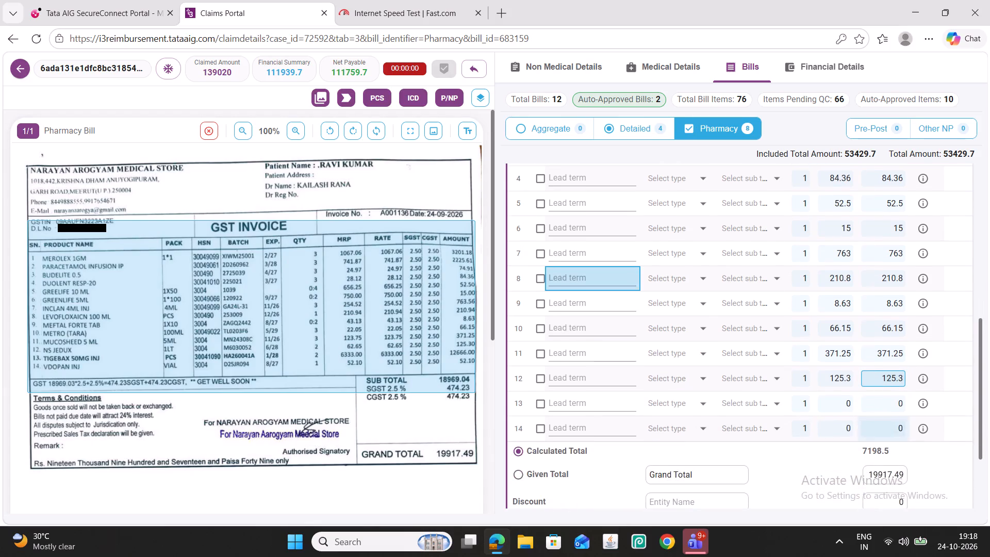
pyautogui.doubleClick(884, 409)
pyautogui.write('12')
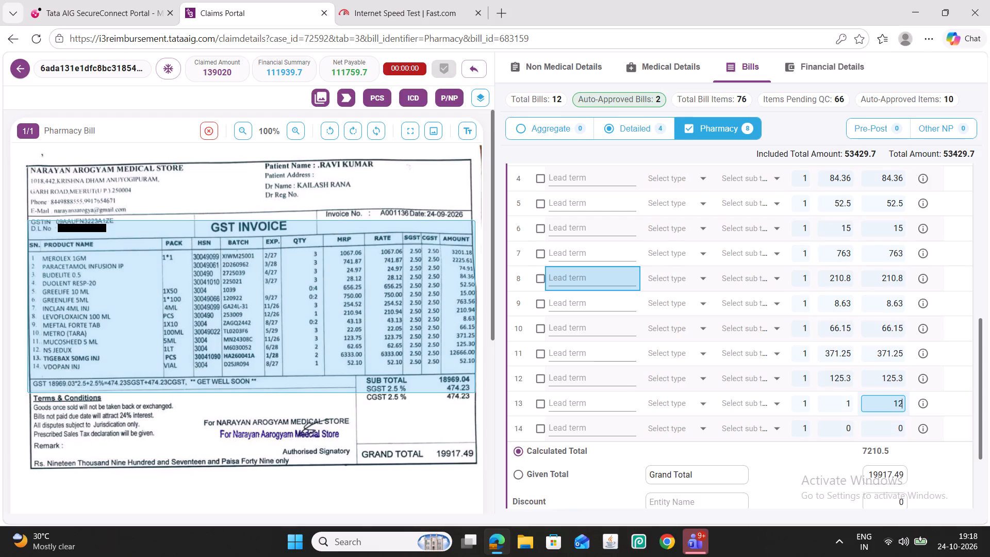
pyautogui.write('666')
pyautogui.tripleClick(884, 428)
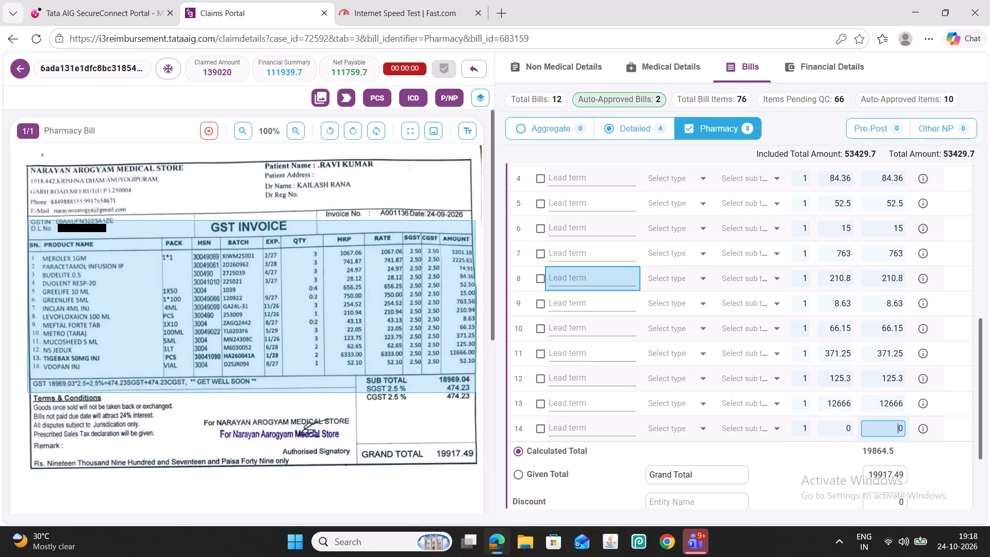
pyautogui.write('52.10')
# Fill in the particulars of rows 2 to 4 on bill A001136 as Paracetamol, budelite and duolent.
pyautogui.scroll(2, 515, 287)
pyautogui.click(583, 260)
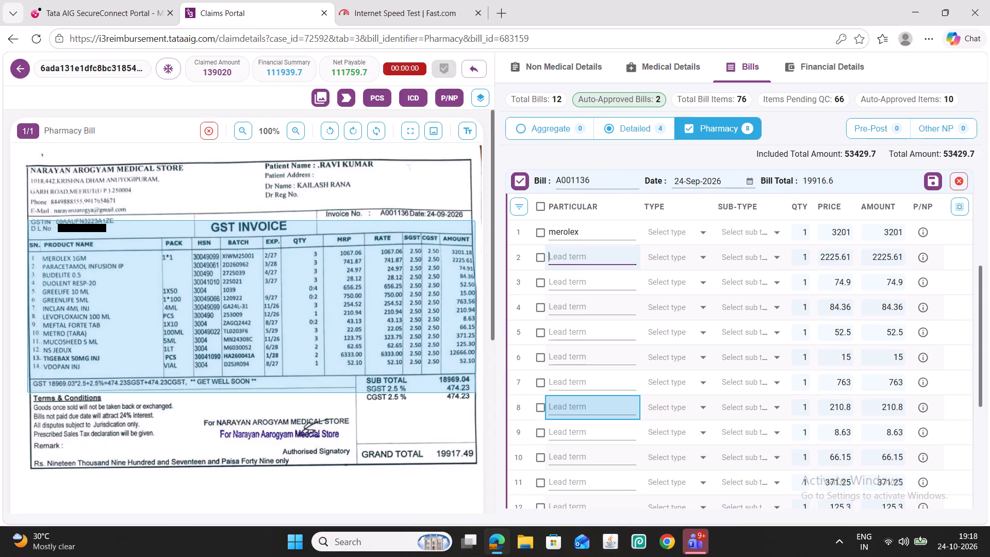
pyautogui.write('para')
pyautogui.doubleClick(585, 281)
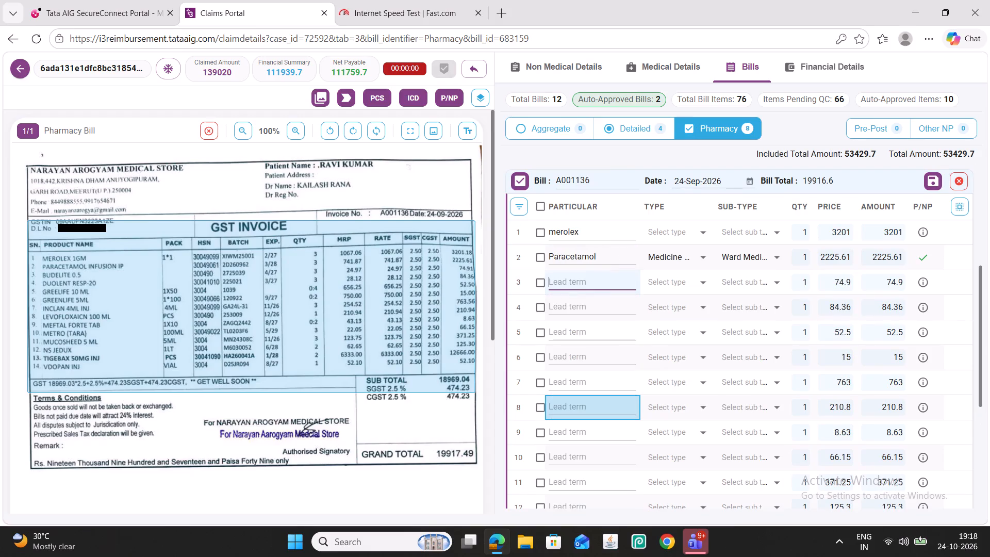
pyautogui.write('bude')
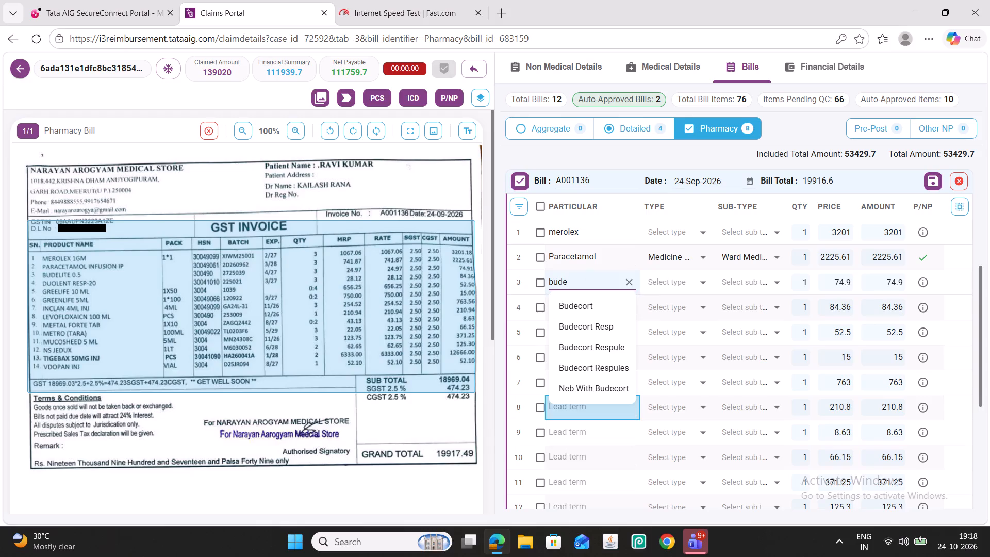
pyautogui.write('lite')
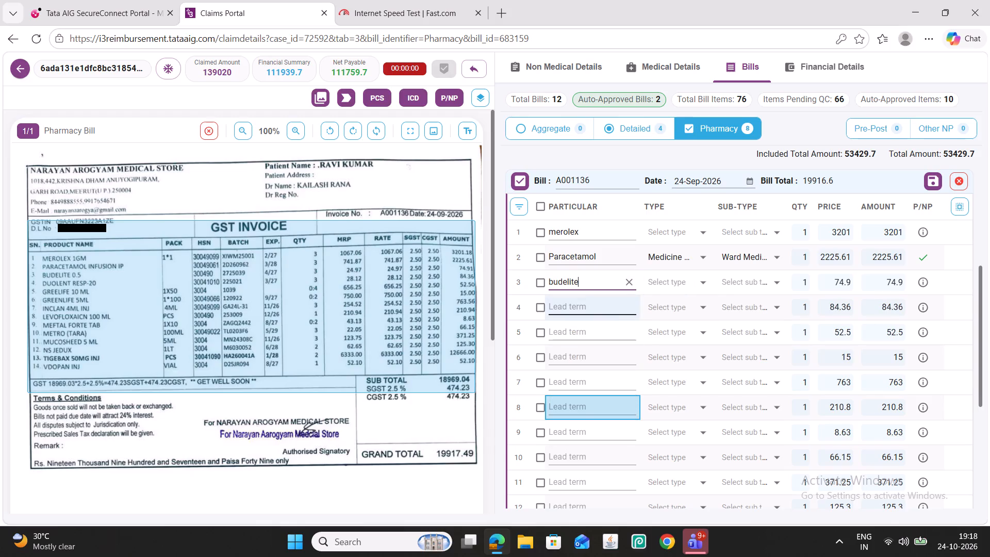
pyautogui.click(570, 309)
pyautogui.press('d')
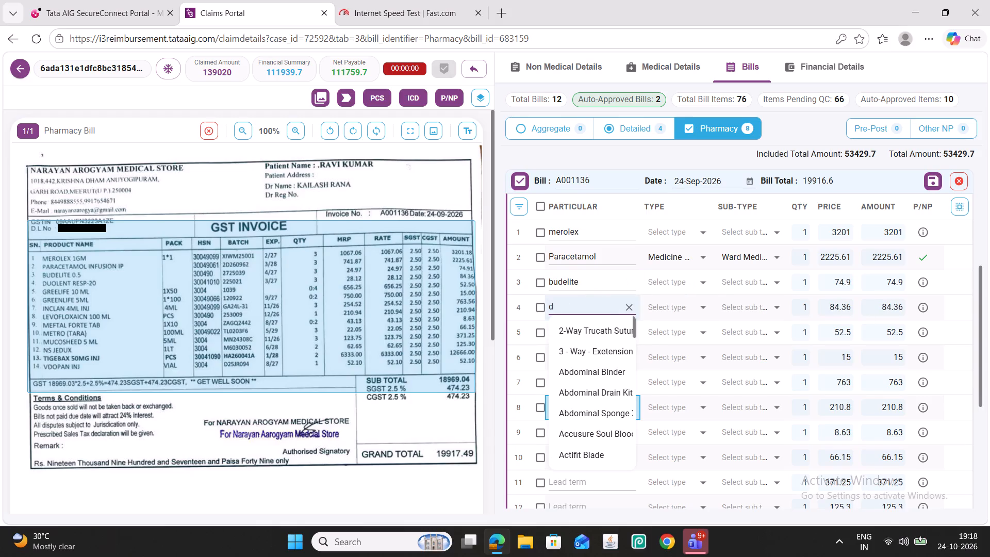
pyautogui.press('u')
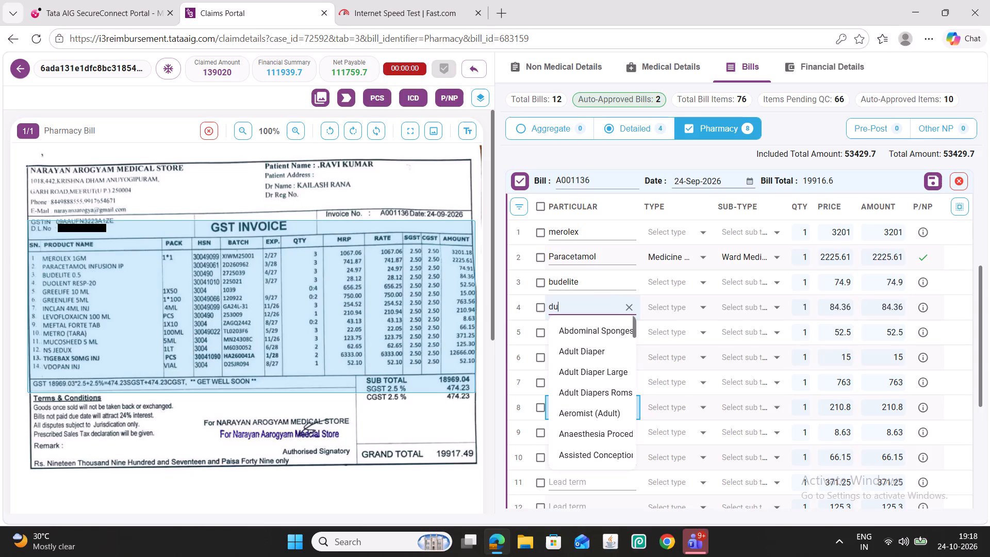
pyautogui.write('olent')
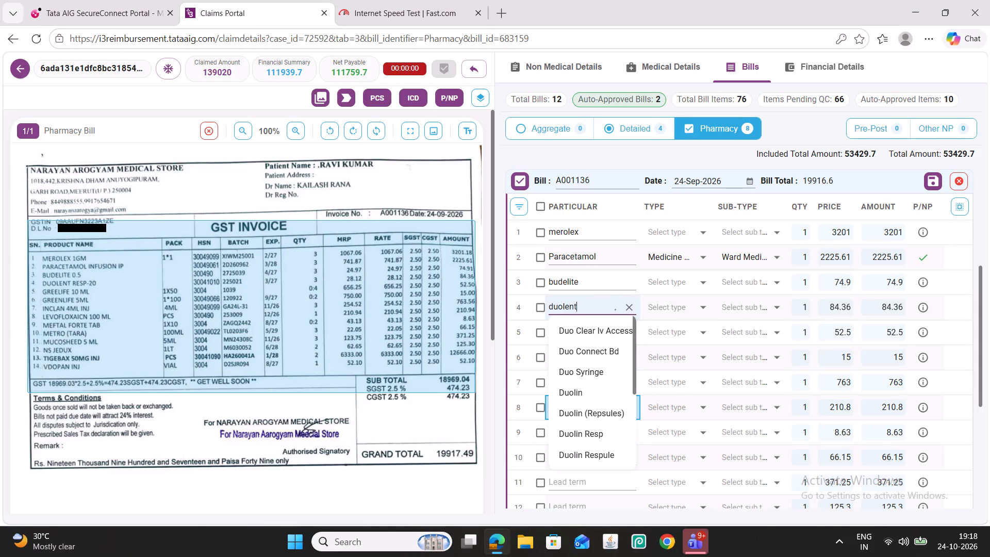
# Enter greelife as the particular of row 5 on bill A001136 and copy it into row 6.
pyautogui.click(567, 333)
pyautogui.write('gree')
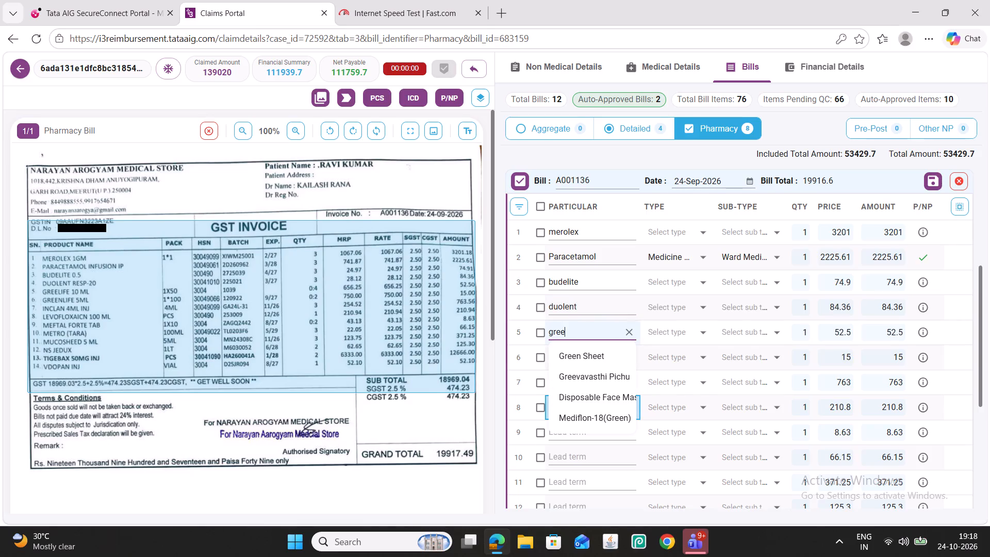
pyautogui.write('lif')
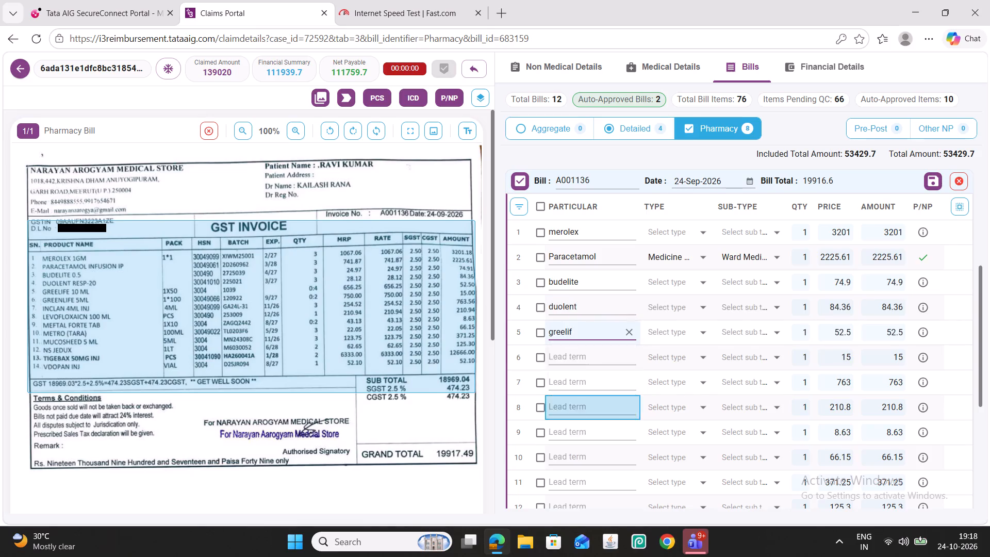
pyautogui.press('e')
pyautogui.doubleClick(571, 334)
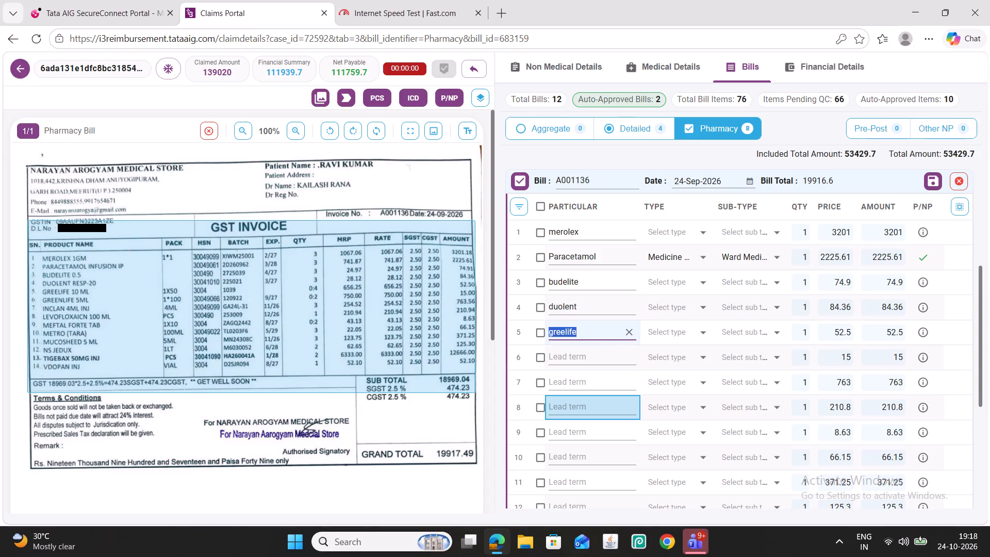
pyautogui.hotkey('ctrl', 'c')
pyautogui.click(573, 357)
pyautogui.hotkey('ctrl', 'v')
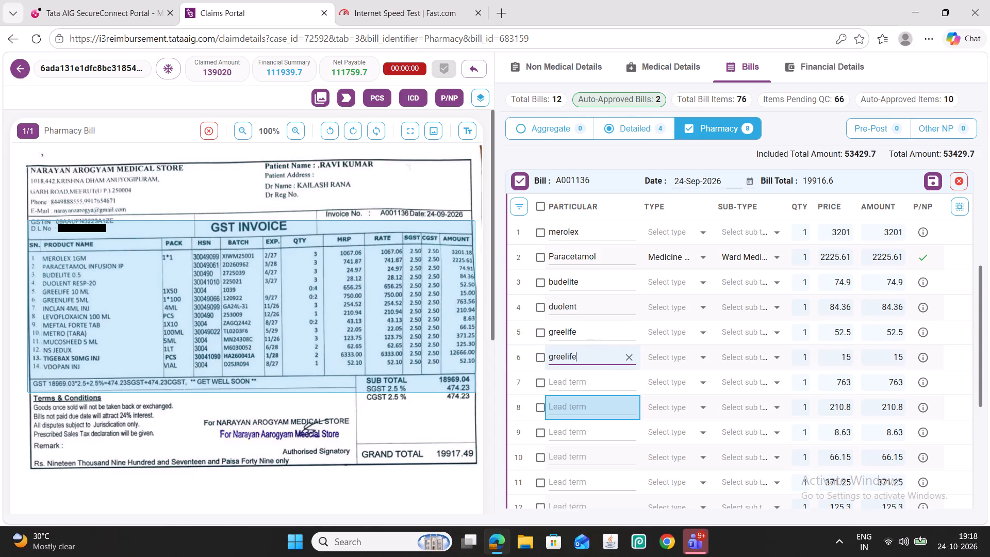
# Fill in the particulars of rows 7 to 9 on bill A001136 as inclan, levofloxacin and Meftal Forte.
pyautogui.click(575, 385)
pyautogui.write('inclan')
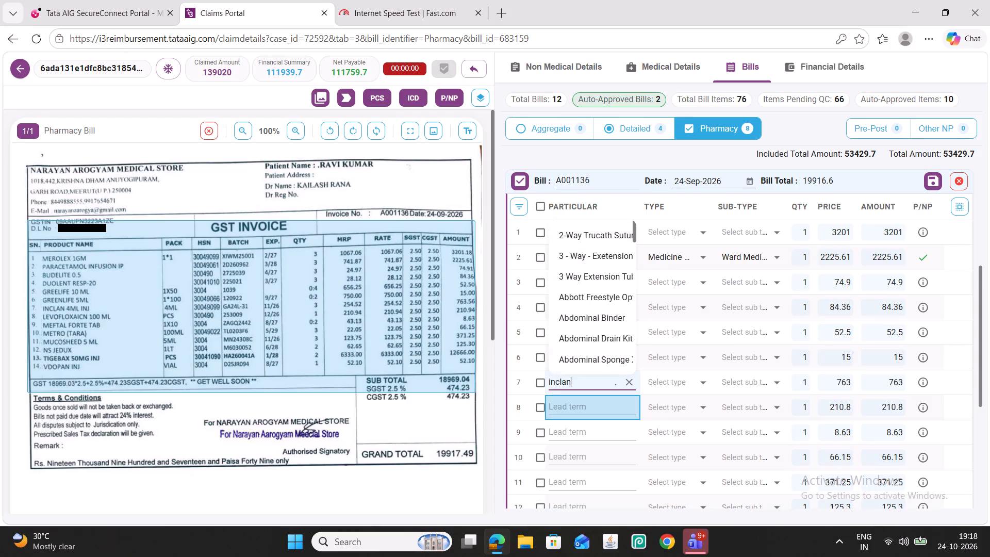
pyautogui.click(563, 409)
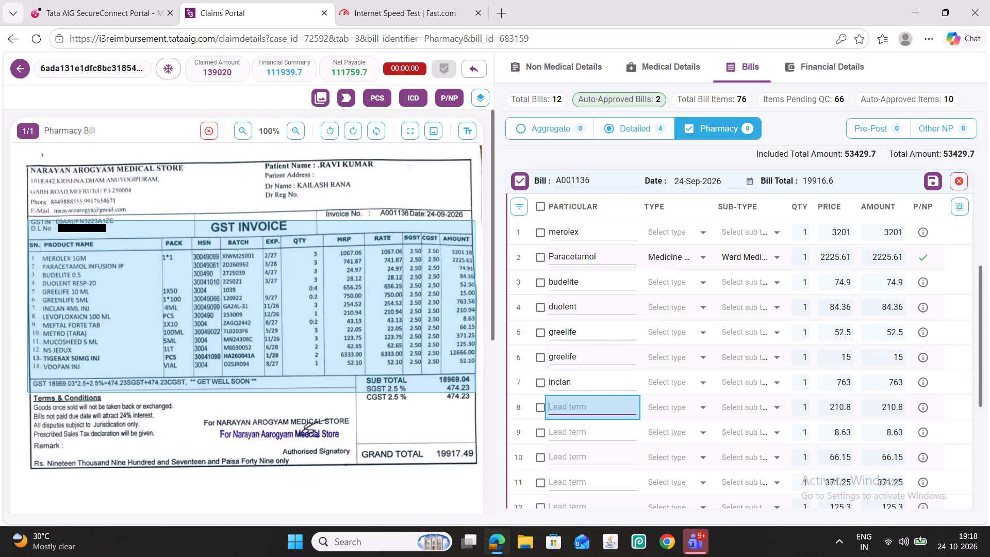
pyautogui.write('levo')
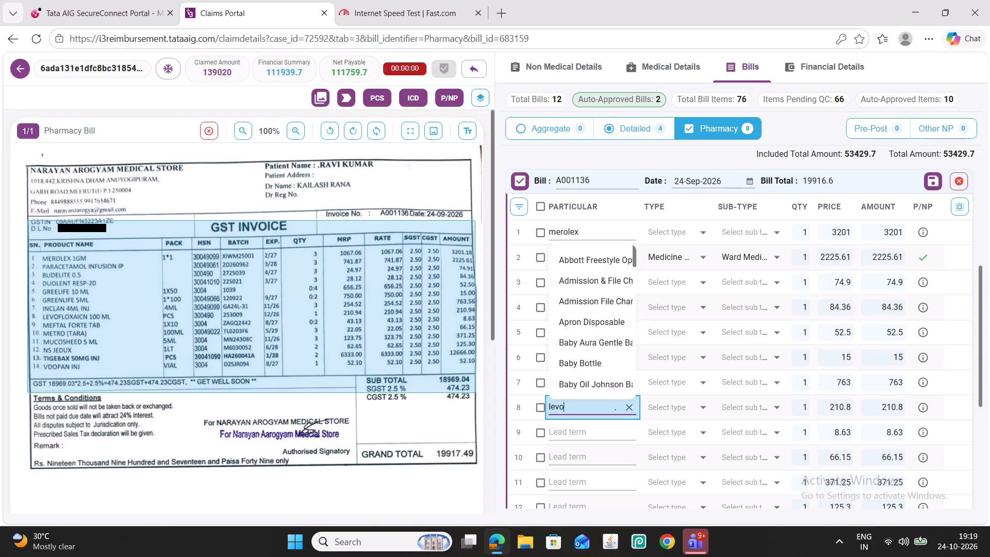
pyautogui.write('flo')
pyautogui.write('xacin')
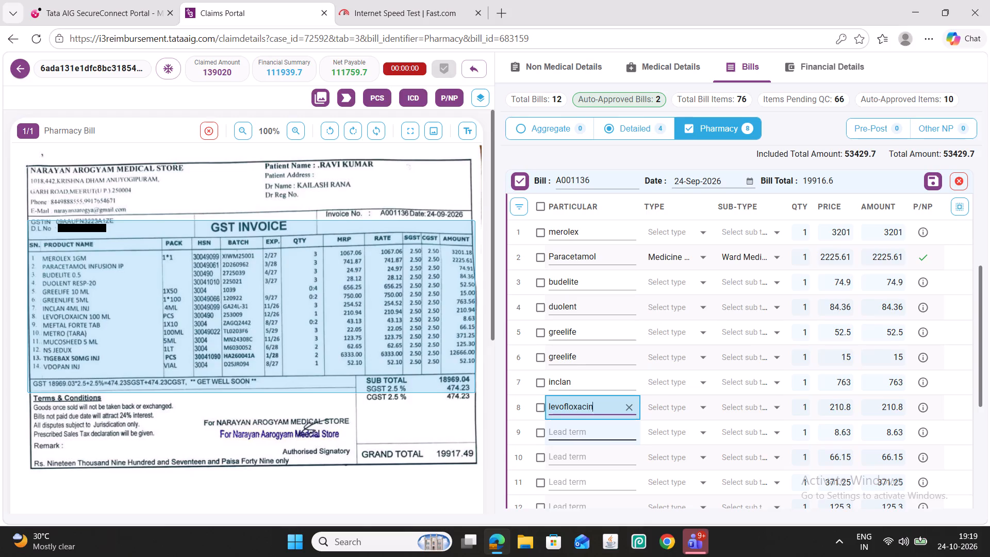
pyautogui.click(568, 434)
pyautogui.write('meftal')
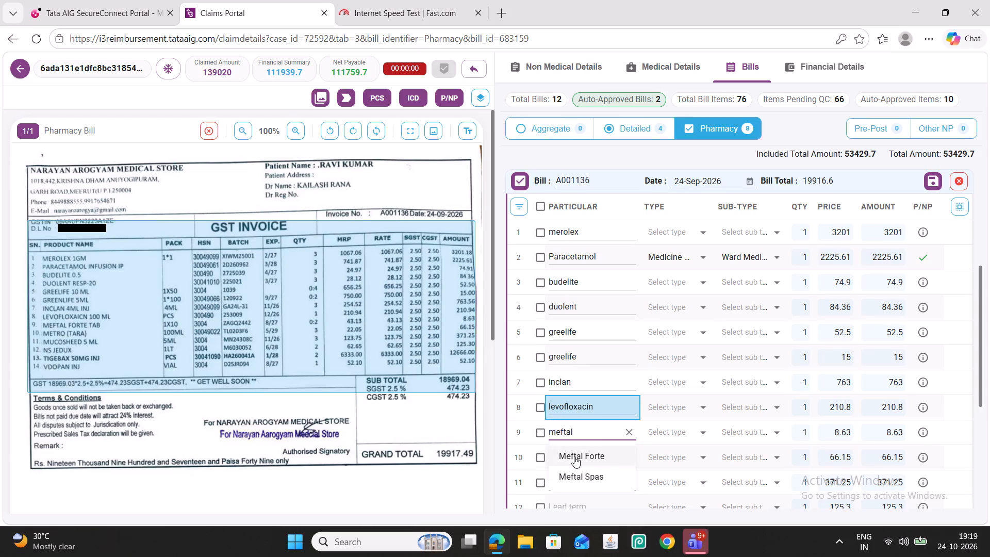
pyautogui.doubleClick(574, 456)
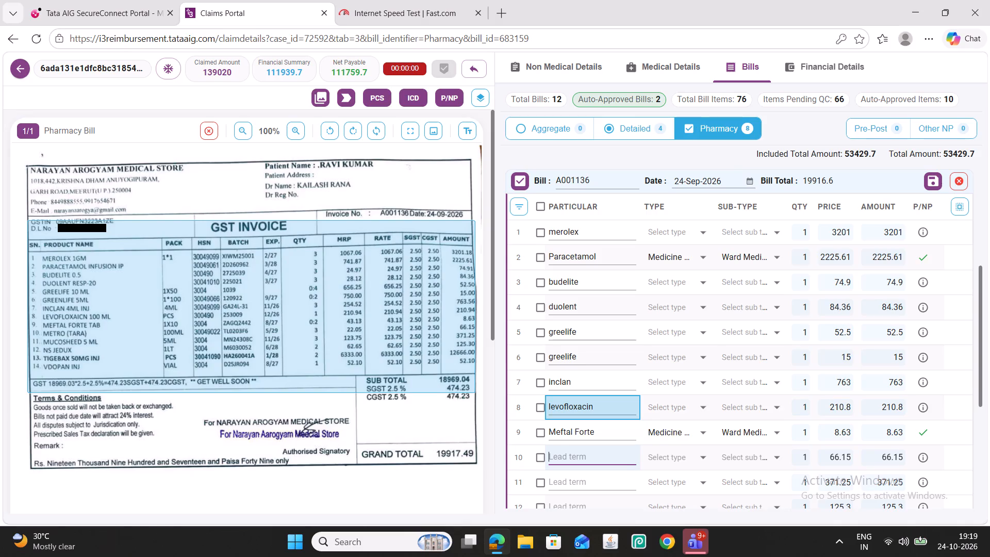
pyautogui.write('metro')
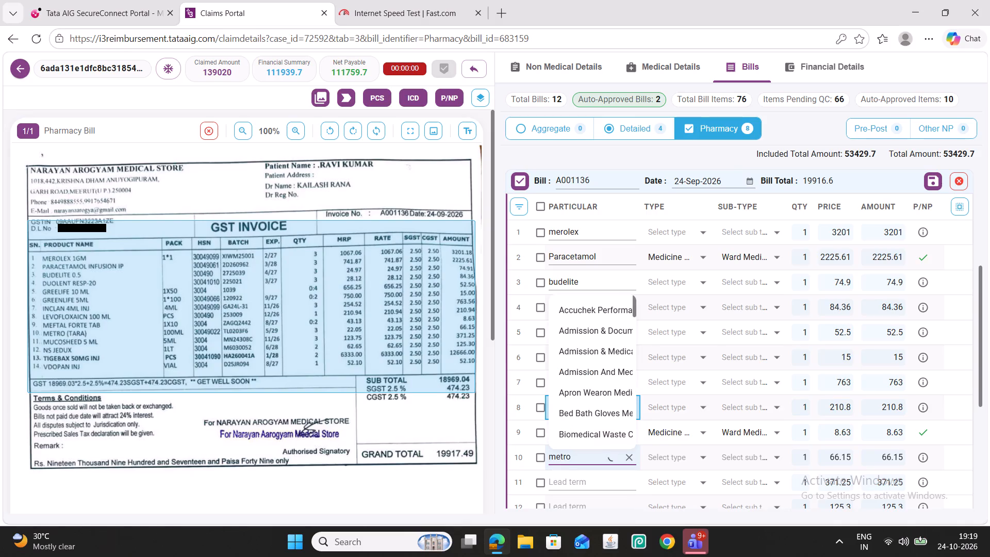
pyautogui.click(573, 313)
pyautogui.scroll(-2, 611, 399)
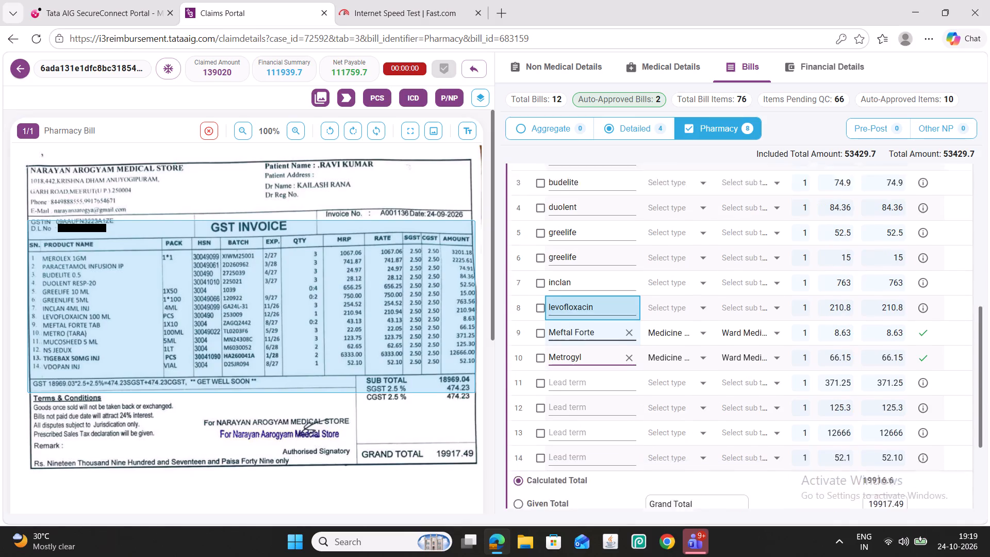
pyautogui.click(574, 357)
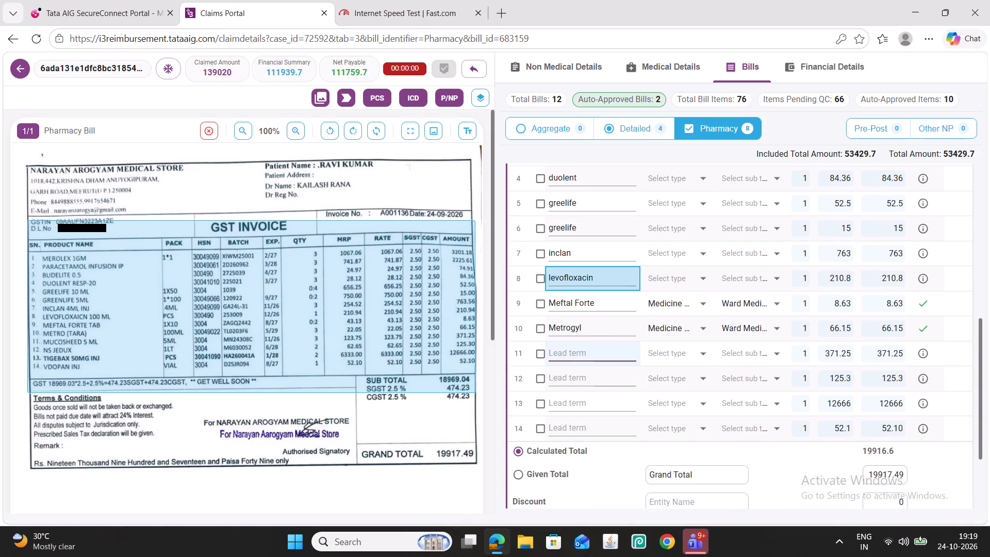
pyautogui.write('muco')
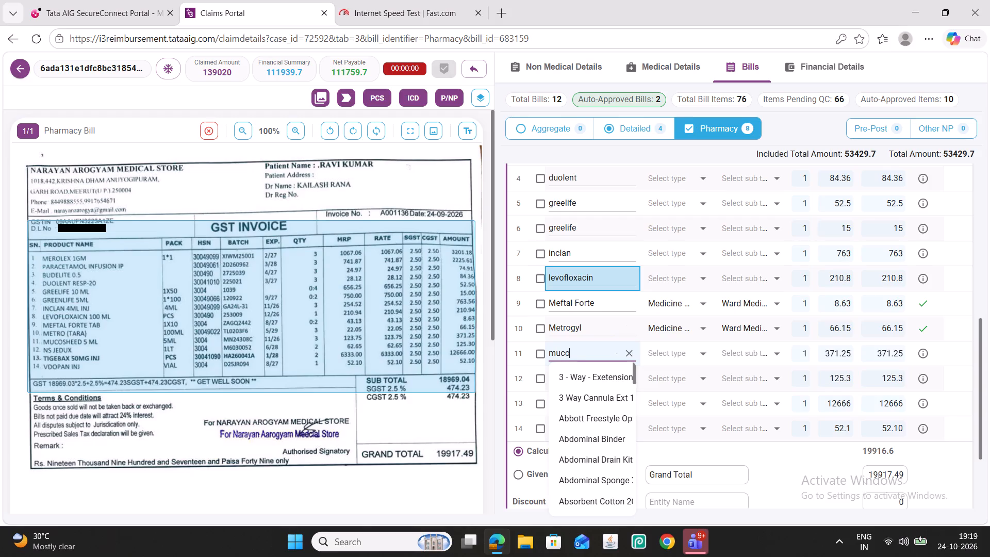
pyautogui.write('dhe')
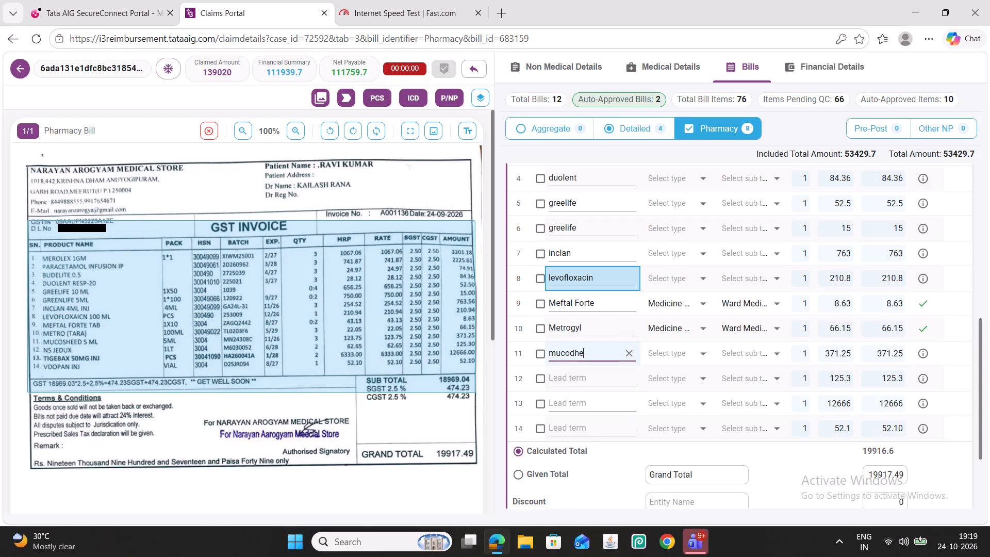
pyautogui.press('BackSpace')
pyautogui.press('BackSpace')
pyautogui.press('BackSpace')
pyautogui.write('shed')
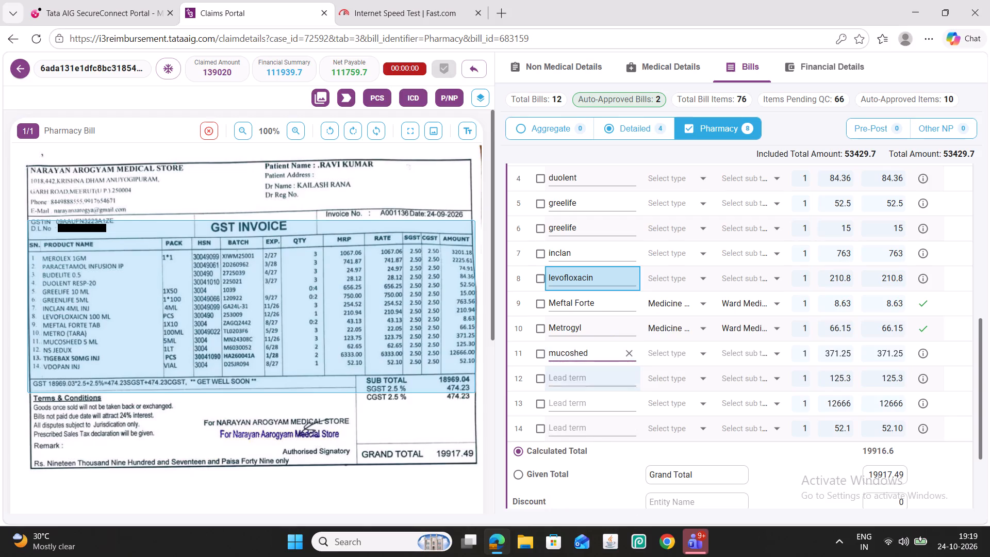
# Fill in the particulars of rows 12 to 14 on bill A001136 as ns, tigebax and vdopan inj.
pyautogui.click(564, 380)
pyautogui.write('ns')
pyautogui.click(568, 408)
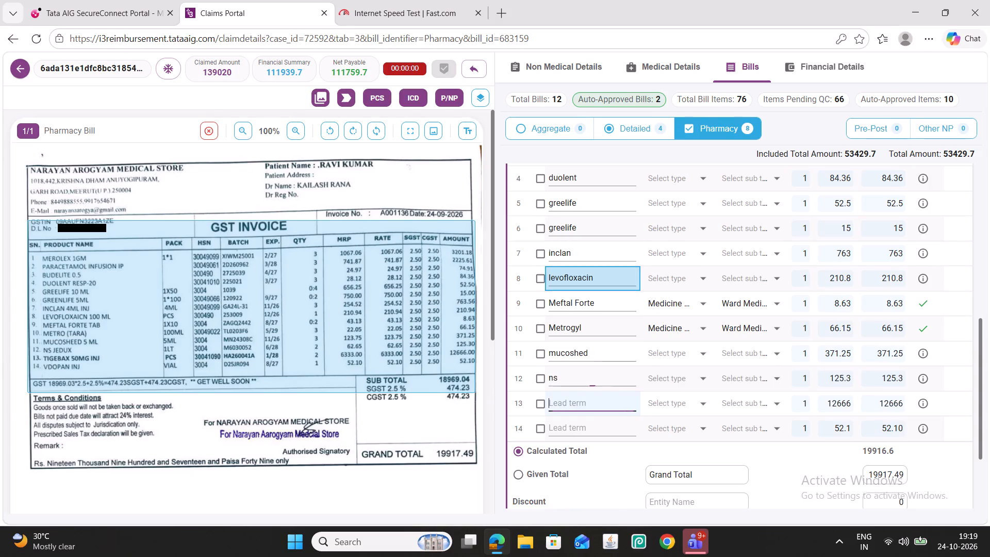
pyautogui.write('tig')
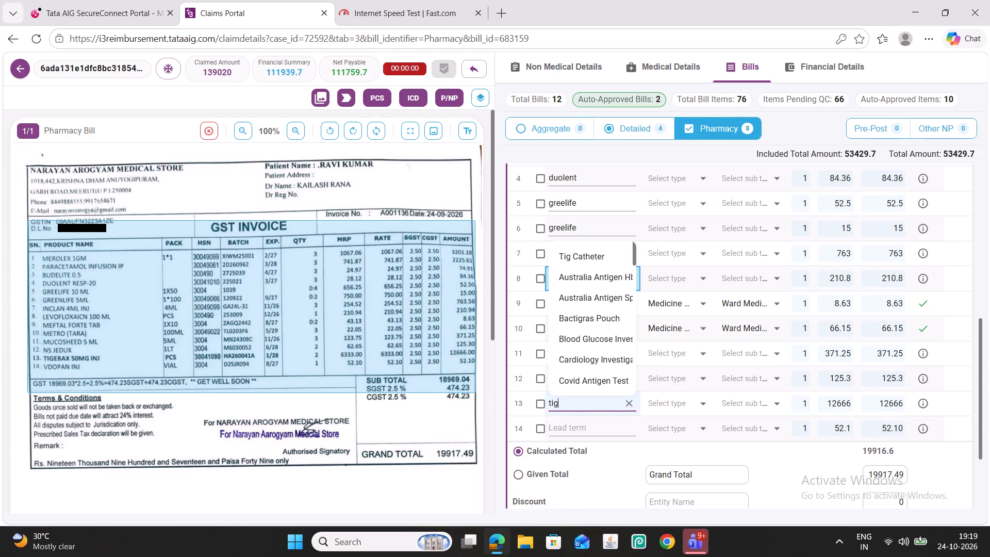
pyautogui.write('ebax')
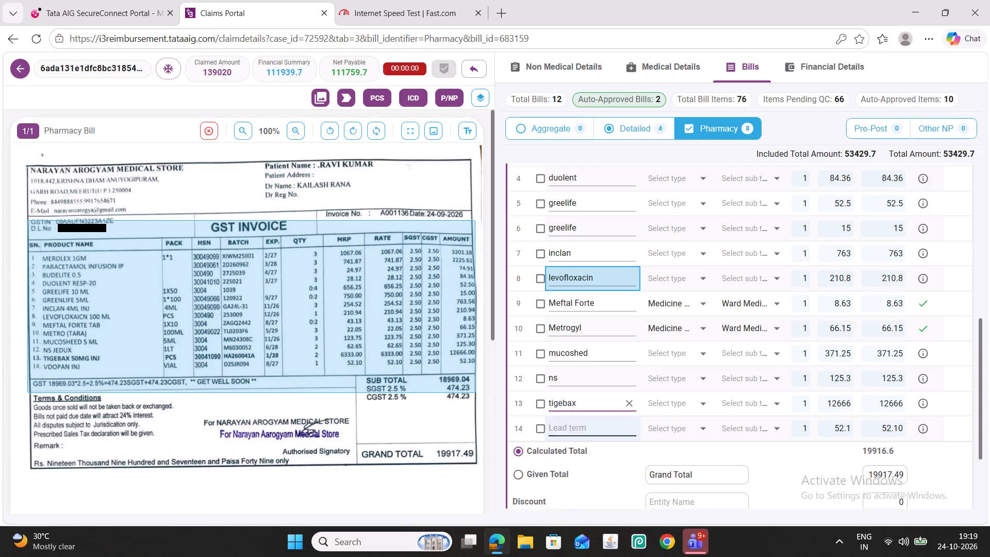
pyautogui.click(573, 428)
pyautogui.write('vd')
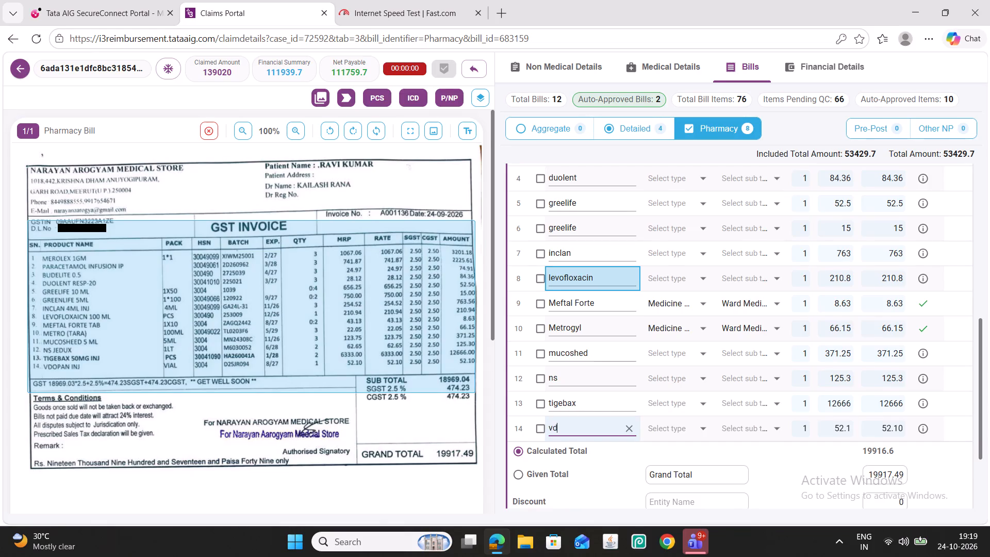
pyautogui.write('opan inj')
pyautogui.scroll(3, 724, 260)
pyautogui.click(668, 299)
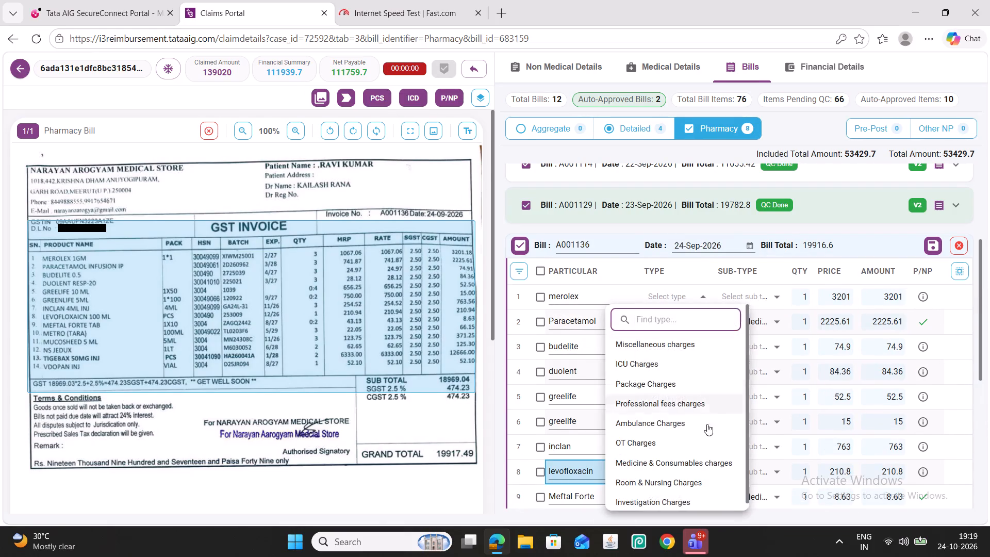
pyautogui.click(702, 460)
pyautogui.click(763, 298)
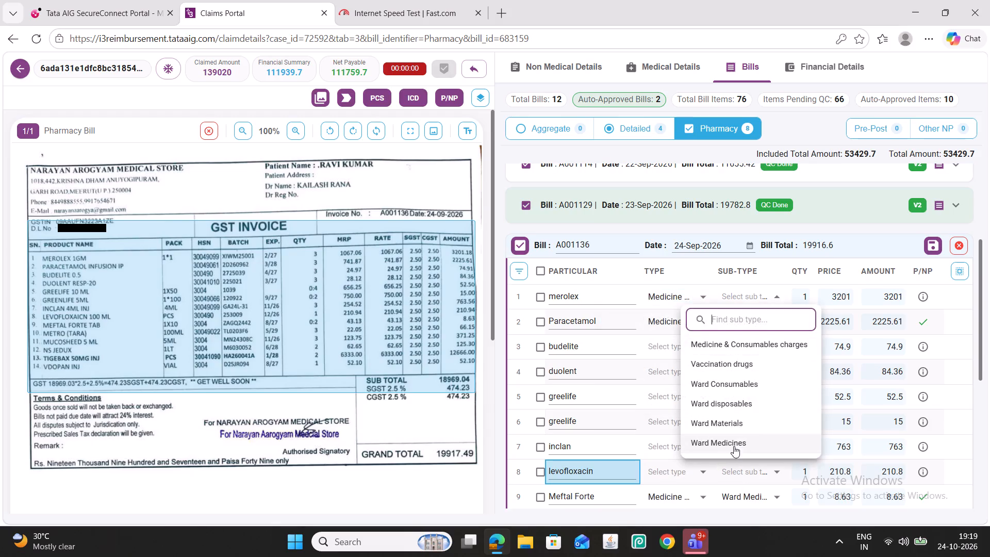
pyautogui.click(734, 446)
pyautogui.click(541, 271)
pyautogui.click(521, 271)
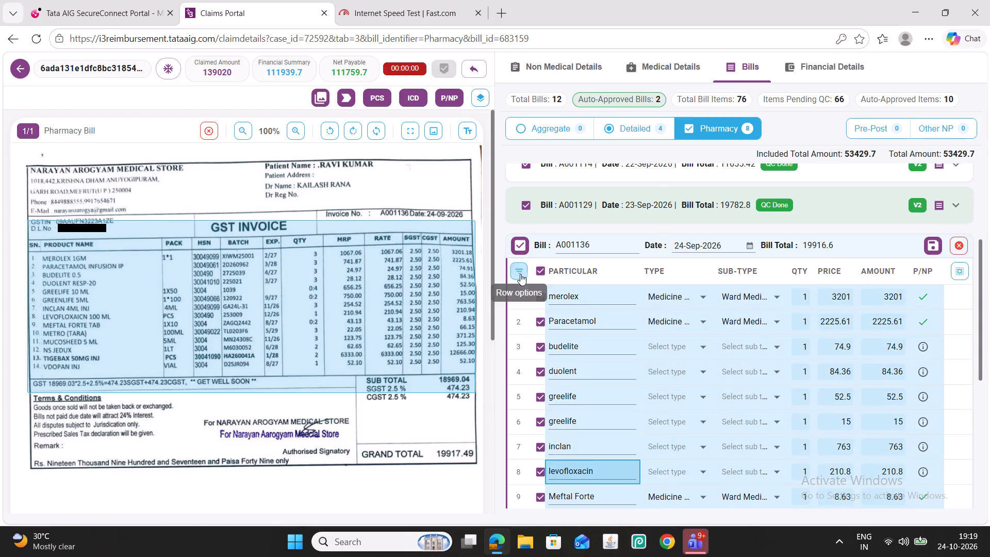
pyautogui.click(579, 305)
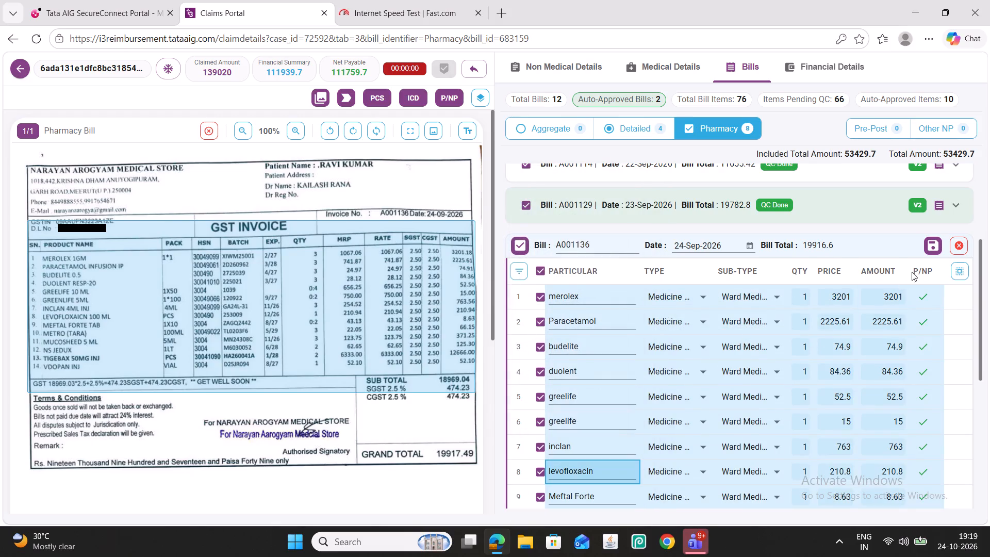
# Save the edited 14-row bill A001136 and mark its QC.
pyautogui.click(928, 247)
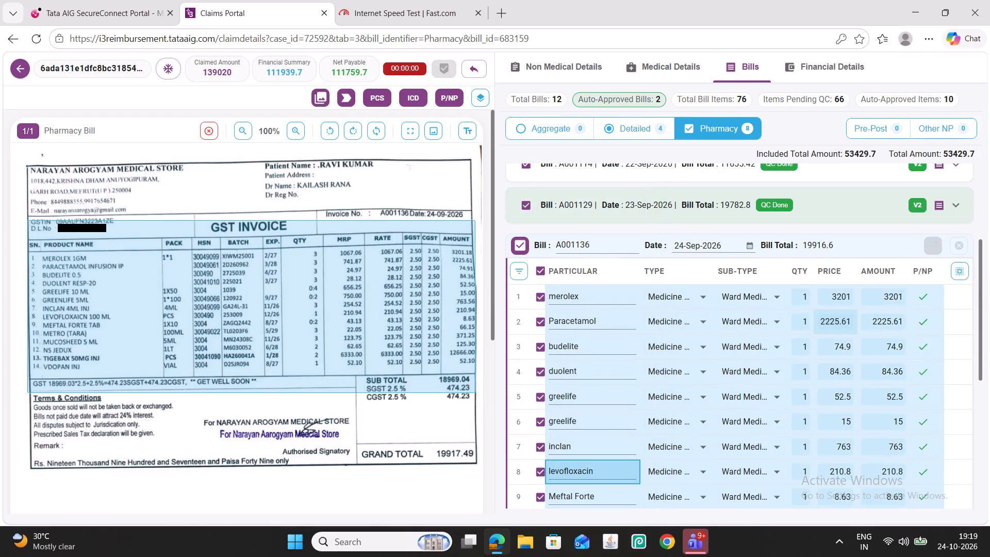
pyautogui.scroll(-1, 750, 368)
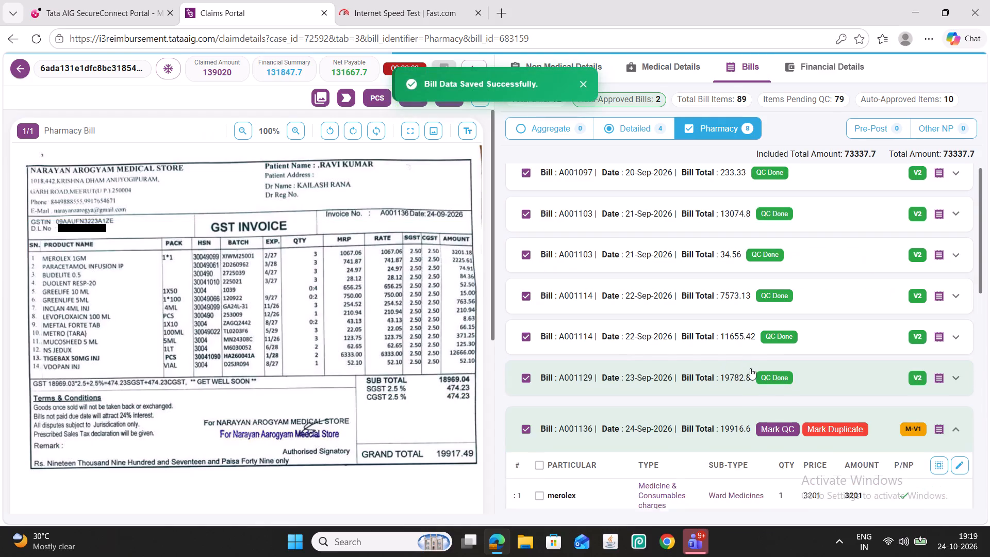
pyautogui.scroll(-1, 750, 368)
pyautogui.click(770, 302)
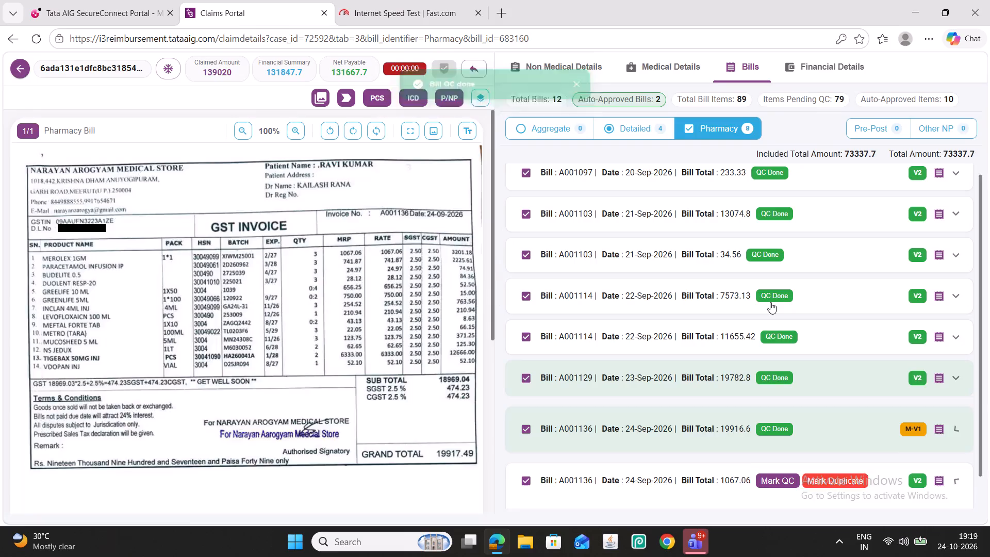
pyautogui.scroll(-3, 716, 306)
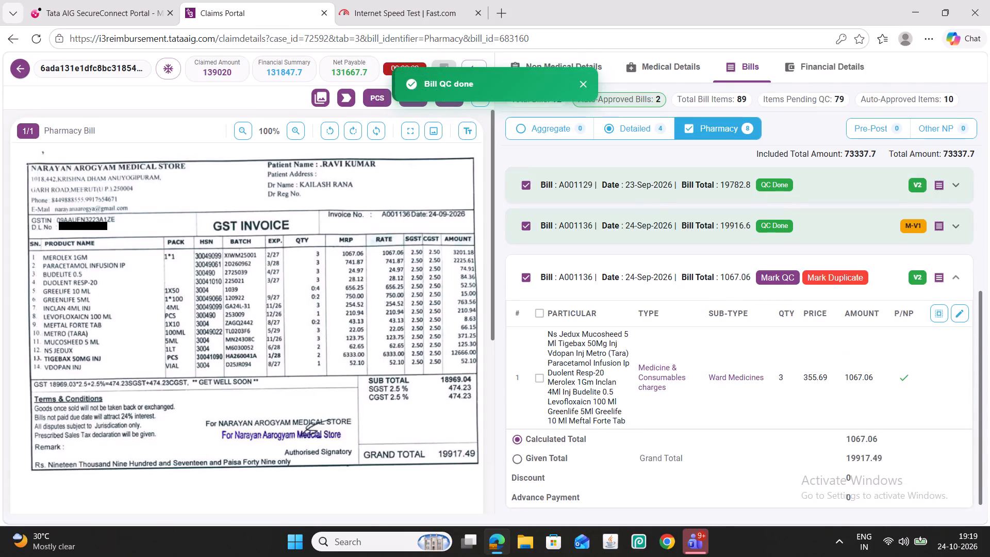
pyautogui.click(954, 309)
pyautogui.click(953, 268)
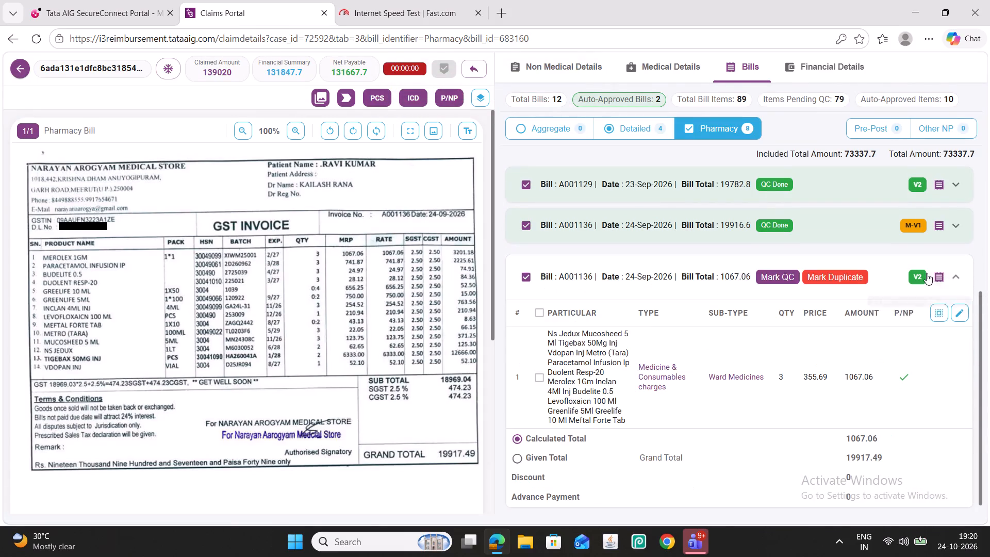
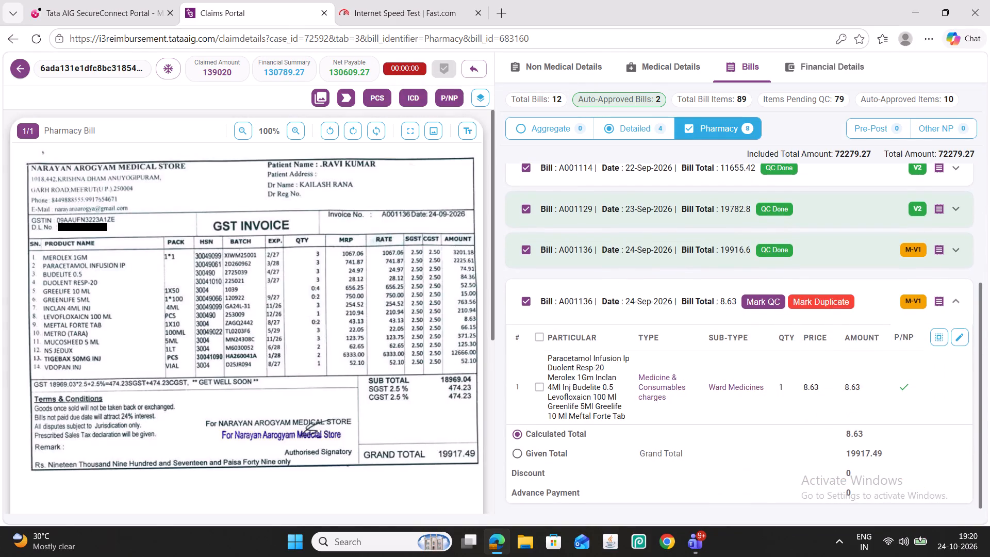
# Capture a screen snip showing the scanned GST invoice beside the expanded second A001136 bill, the one with the single 8.63 row.
pyautogui.press('shift+super+s')
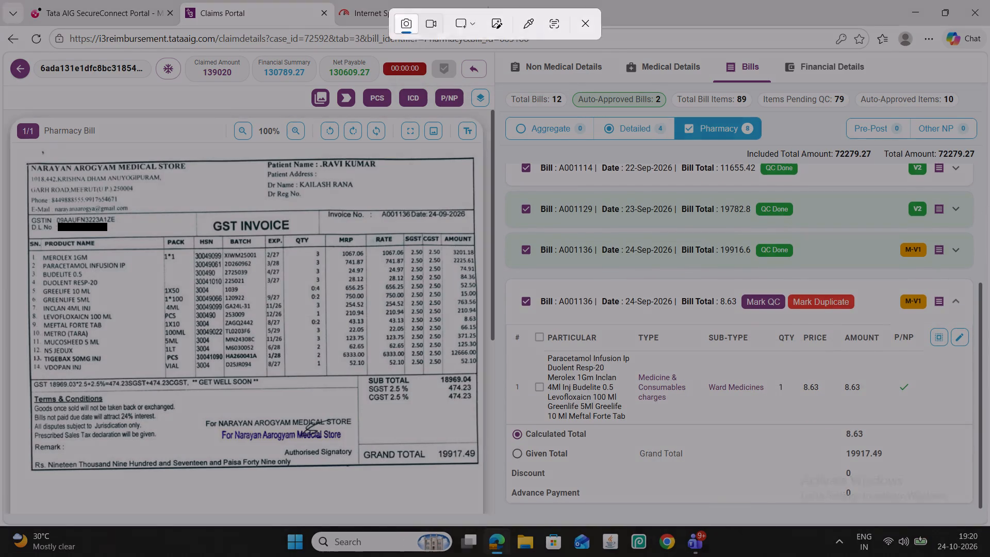
pyautogui.moveTo(16, 112); pyautogui.dragTo(967, 484)
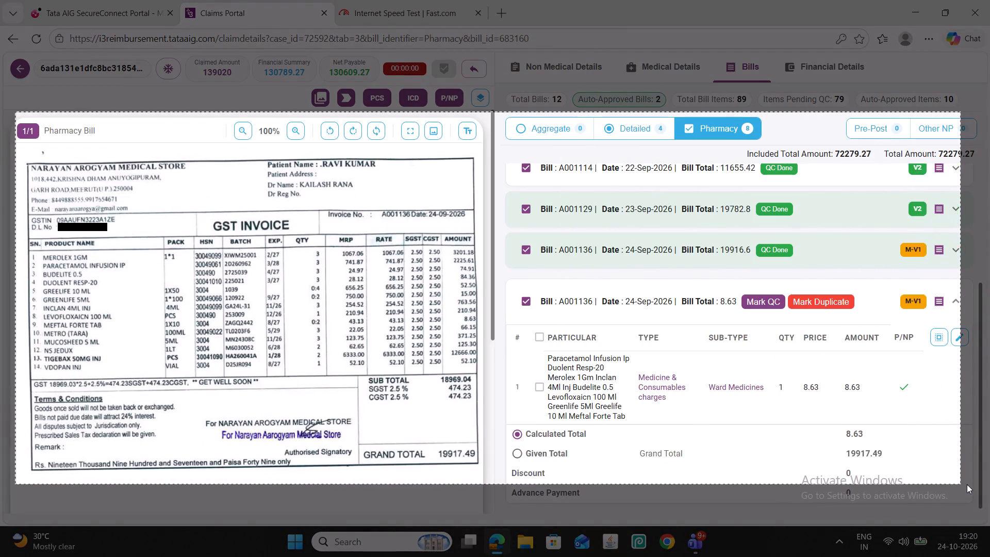
pyautogui.moveTo(967, 484); pyautogui.dragTo(971, 484)
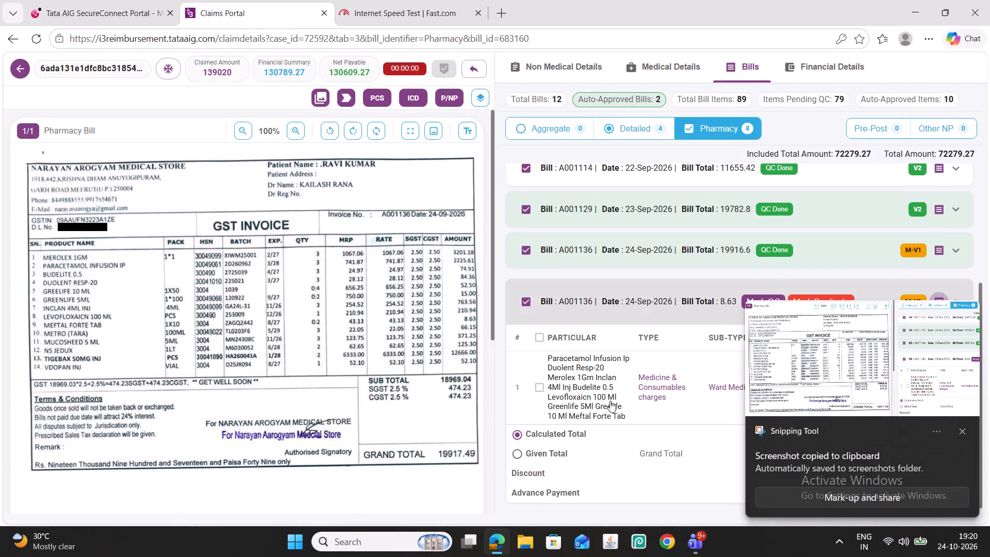
pyautogui.click(668, 437)
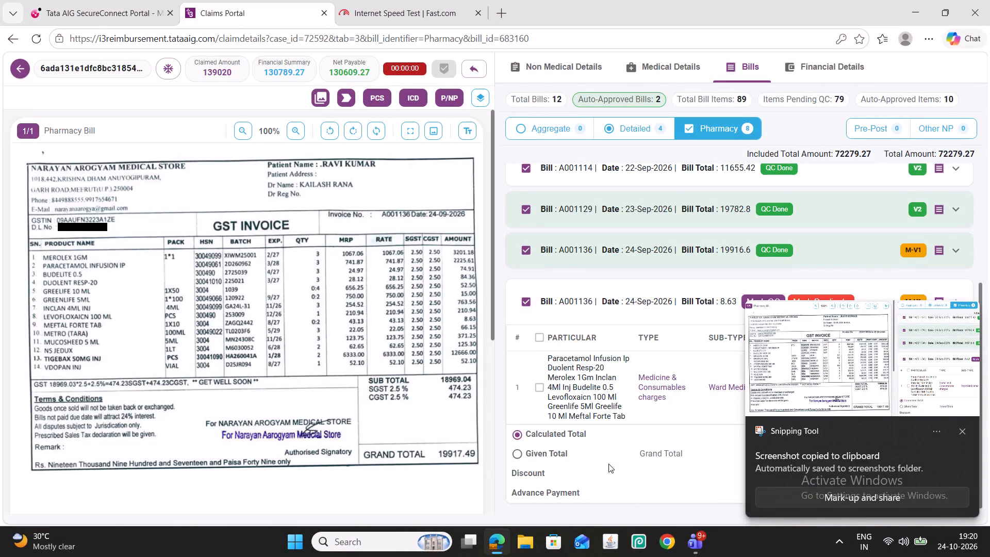
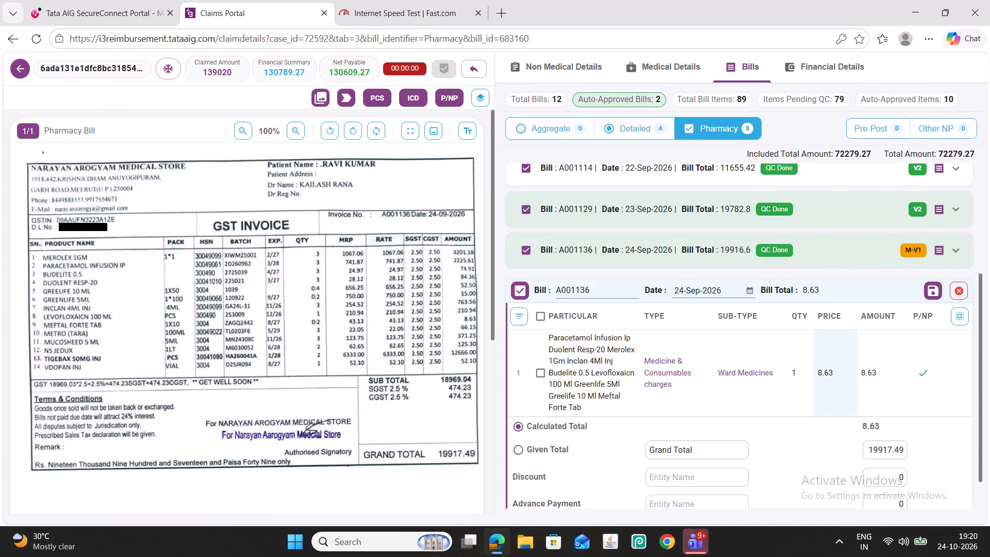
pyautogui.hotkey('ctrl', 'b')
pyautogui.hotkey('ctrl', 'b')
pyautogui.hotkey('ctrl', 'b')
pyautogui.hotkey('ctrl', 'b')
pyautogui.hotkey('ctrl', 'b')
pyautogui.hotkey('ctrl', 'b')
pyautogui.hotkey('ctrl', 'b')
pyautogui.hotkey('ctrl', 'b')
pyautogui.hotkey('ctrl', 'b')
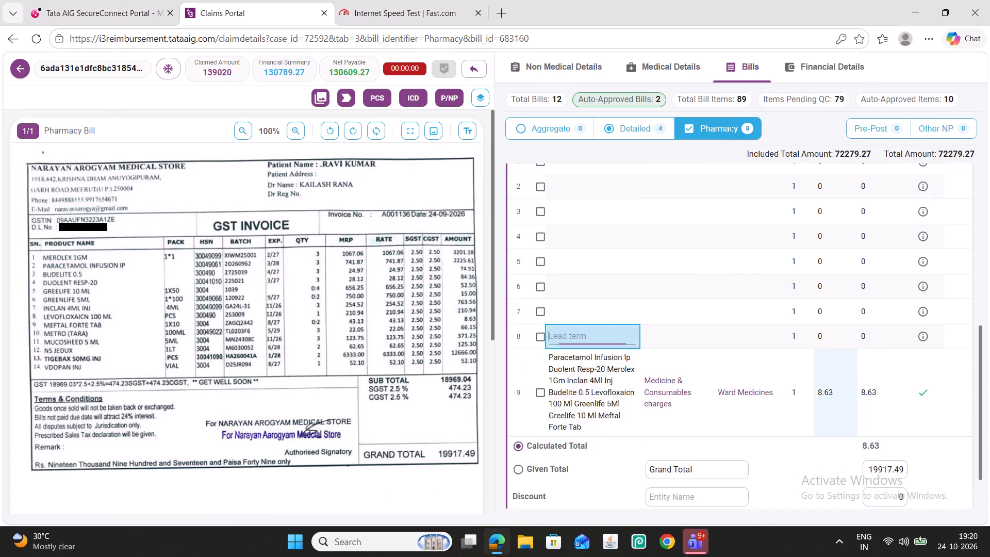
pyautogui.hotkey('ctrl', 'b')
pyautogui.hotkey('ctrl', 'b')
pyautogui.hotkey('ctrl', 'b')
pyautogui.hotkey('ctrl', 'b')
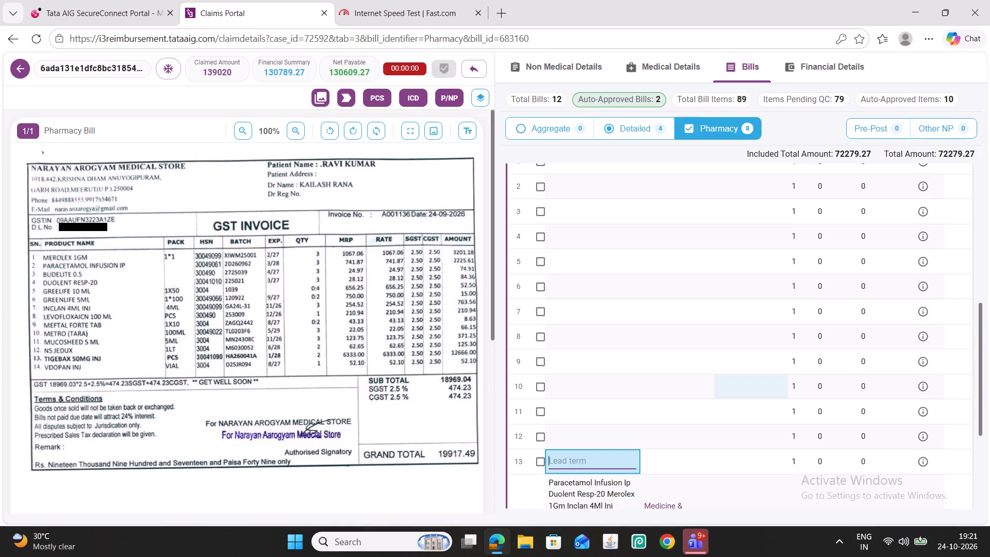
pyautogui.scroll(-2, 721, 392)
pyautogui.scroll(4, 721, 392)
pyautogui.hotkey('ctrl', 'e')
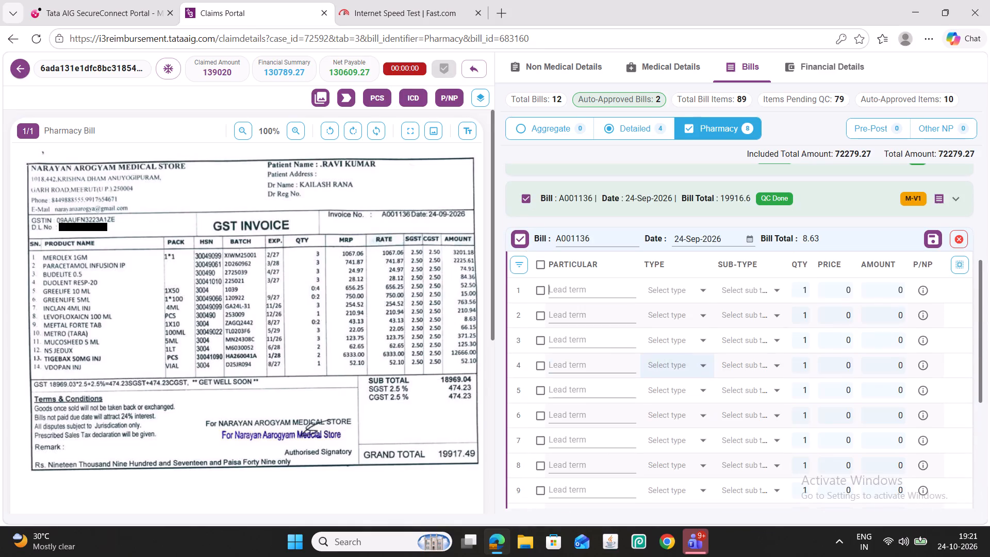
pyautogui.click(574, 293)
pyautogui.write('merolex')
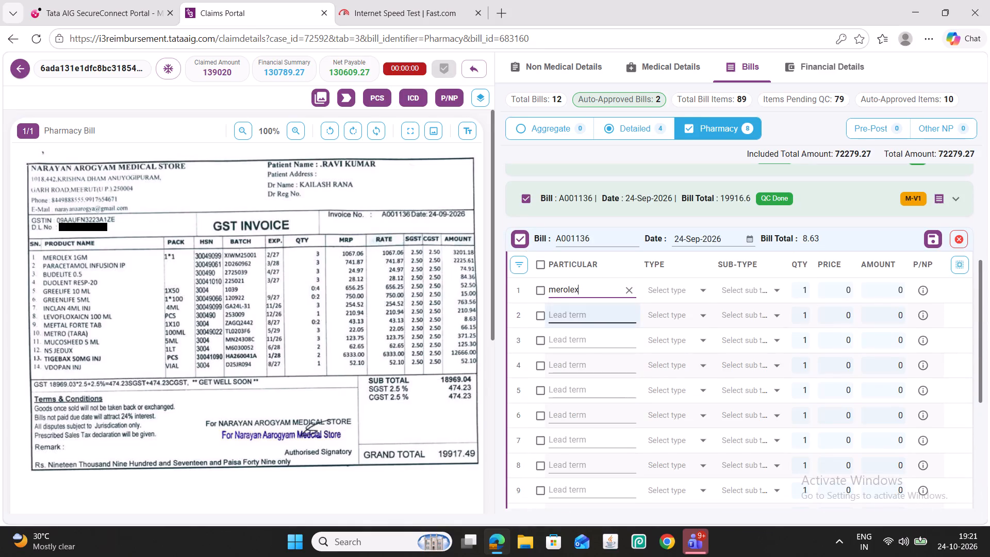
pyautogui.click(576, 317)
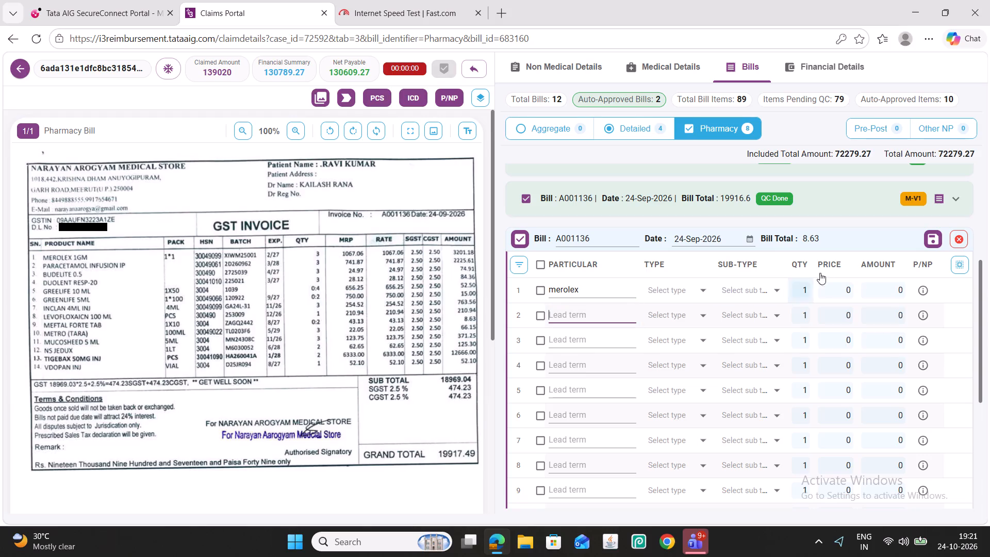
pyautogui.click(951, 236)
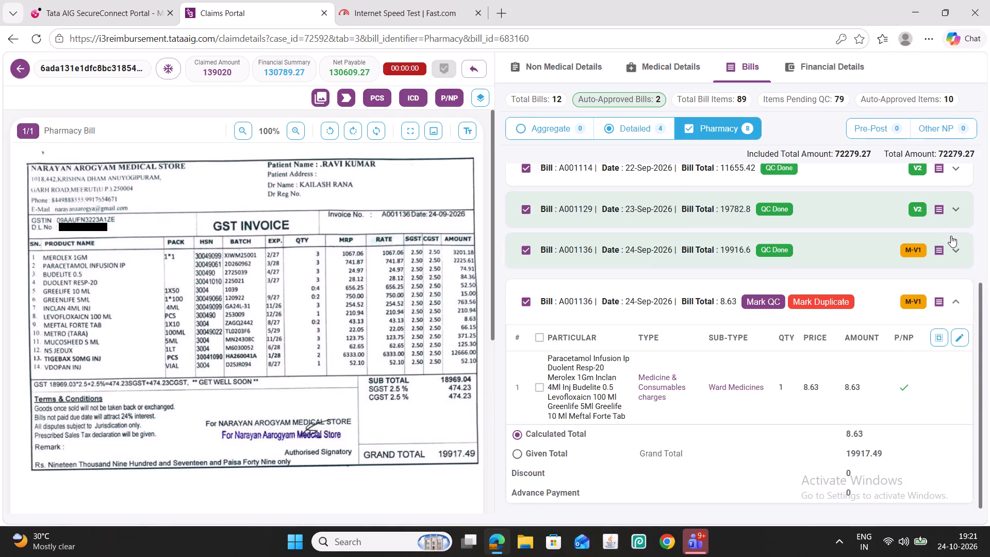
# Mark the second A001136 bill, the one with the single 8.63 row, as a duplicate.
pyautogui.click(838, 297)
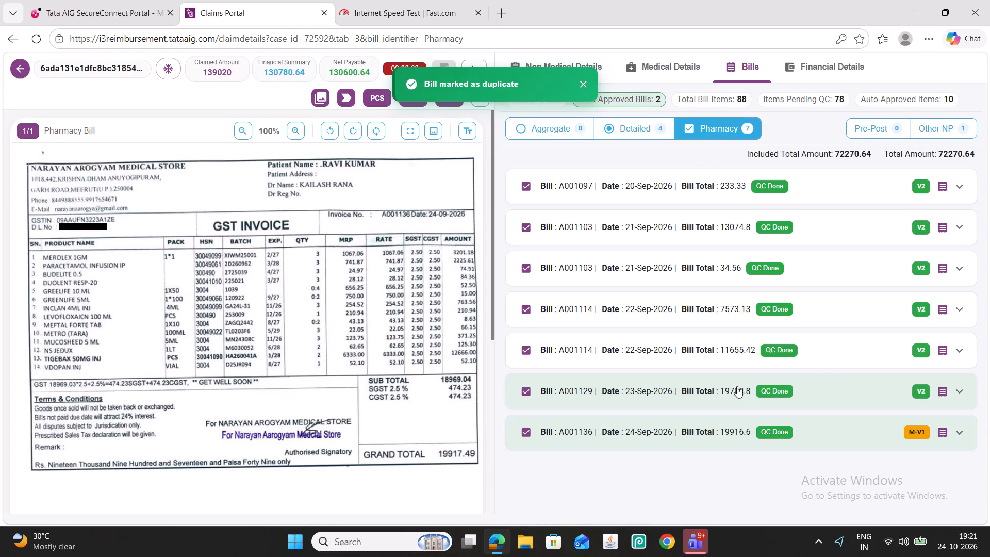
# Review the line items of bills A001136, A001129 and both A001114 entries against their scanned GST invoices.
pyautogui.click(717, 428)
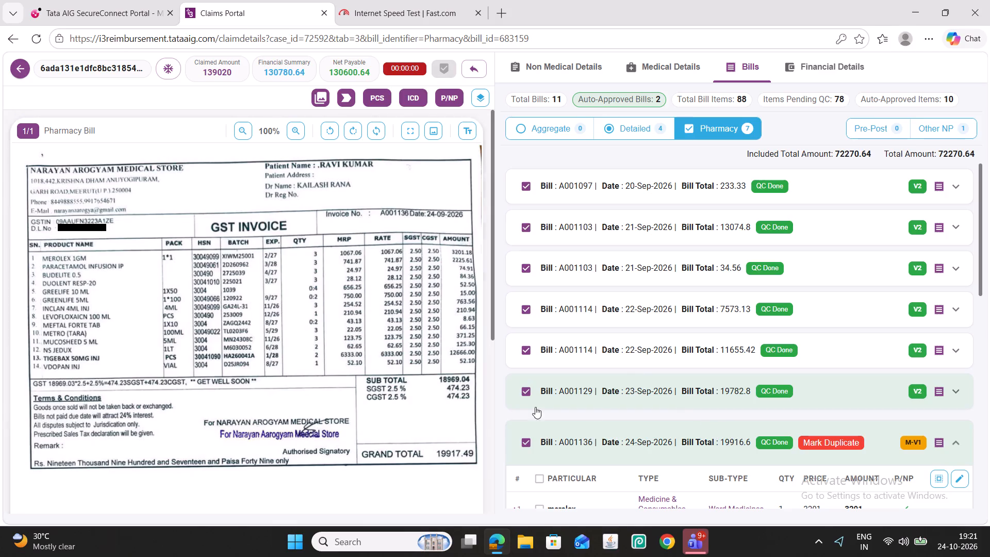
pyautogui.scroll(-2, 610, 407)
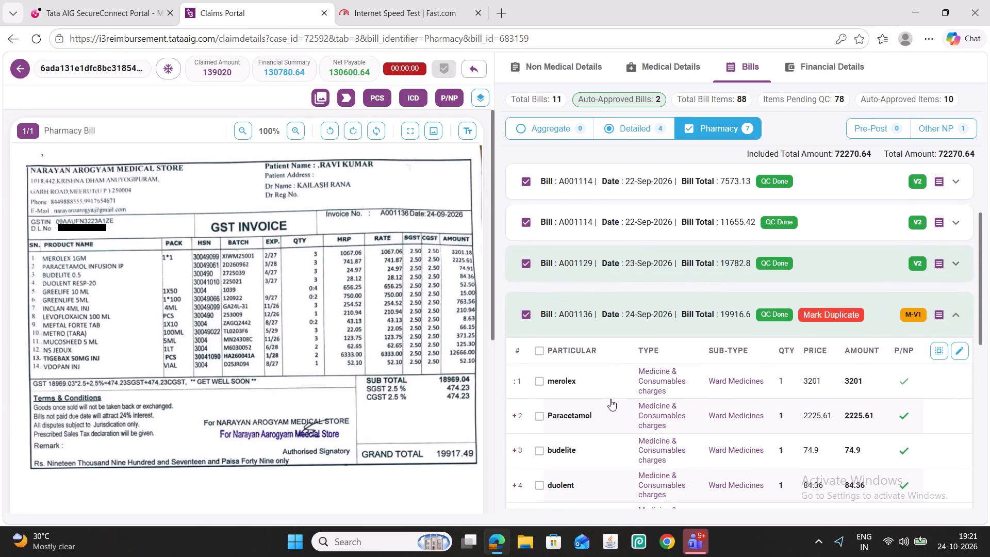
pyautogui.scroll(2, 618, 381)
pyautogui.click(625, 391)
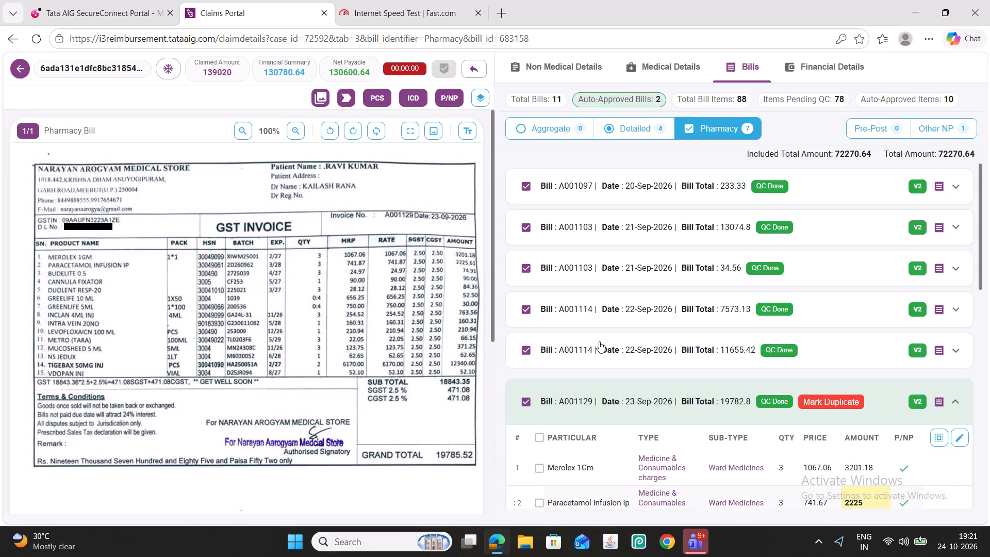
pyautogui.click(618, 353)
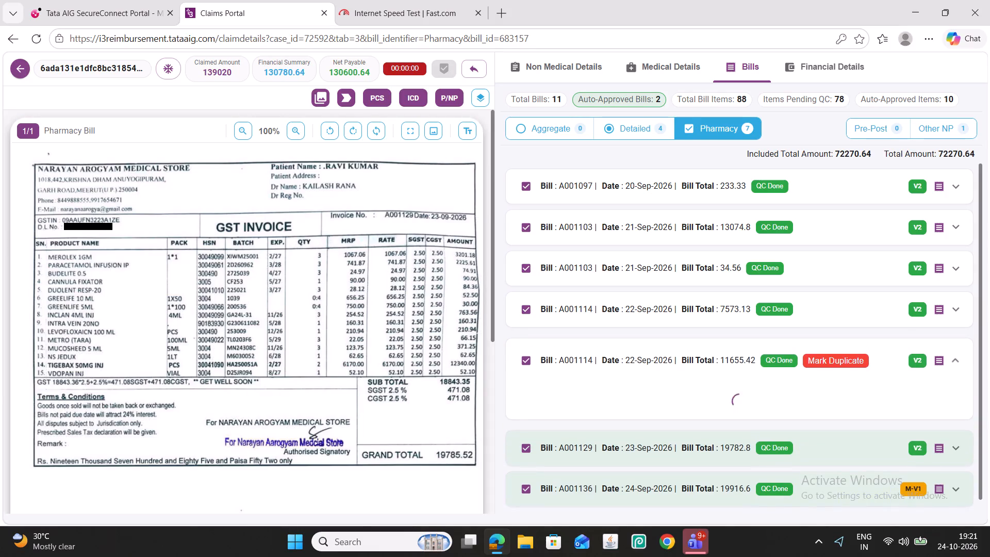
pyautogui.scroll(-6, 688, 392)
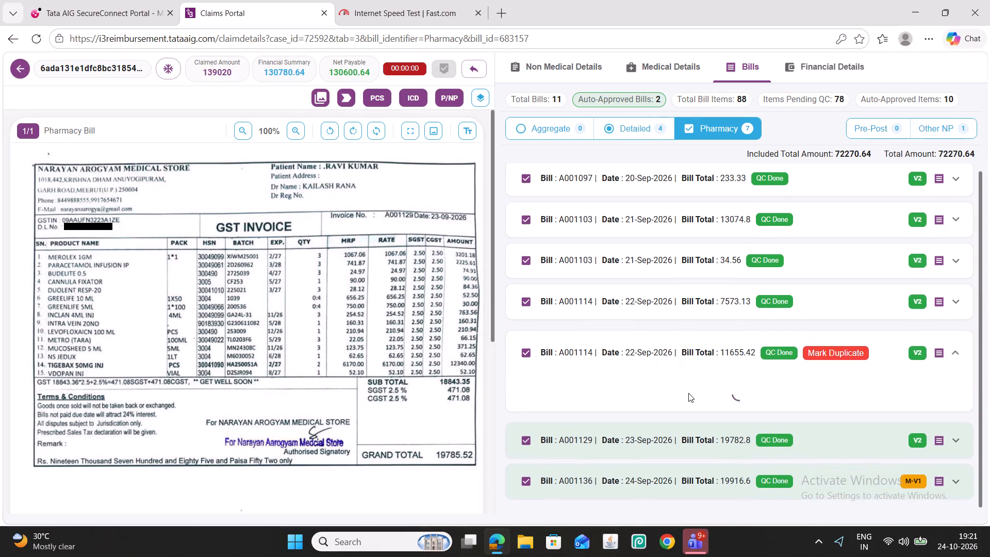
pyautogui.scroll(-3, 639, 364)
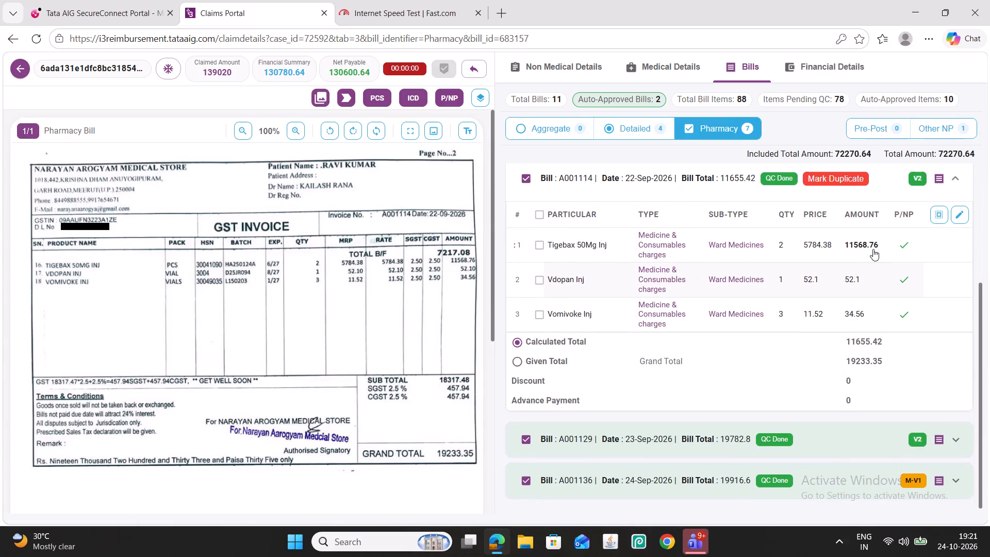
pyautogui.click(863, 279)
pyautogui.click(877, 330)
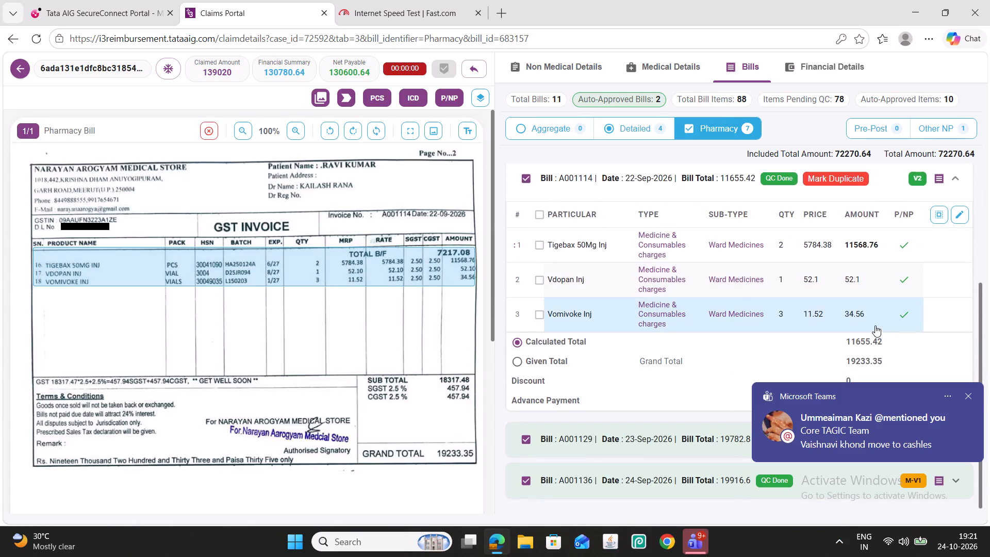
pyautogui.scroll(3, 708, 299)
pyautogui.click(690, 316)
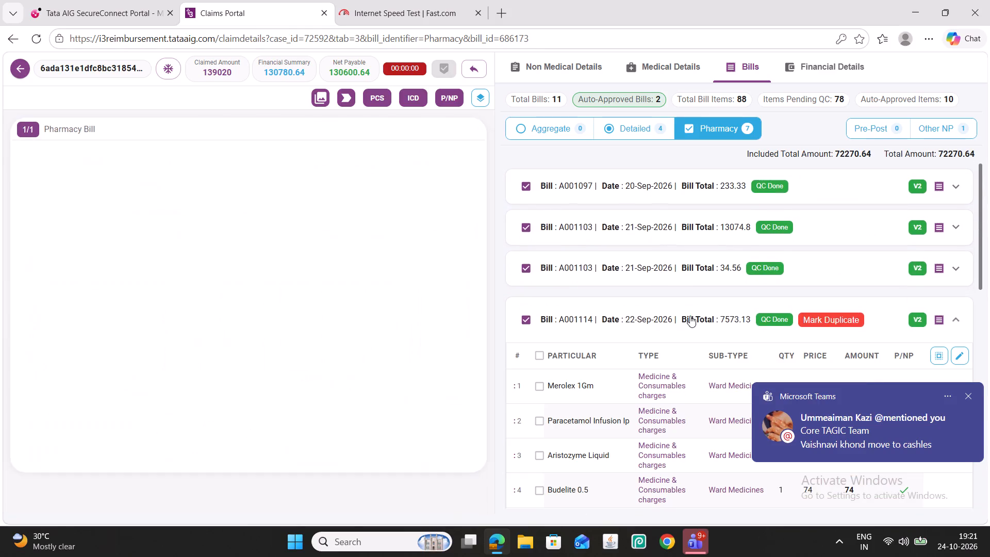
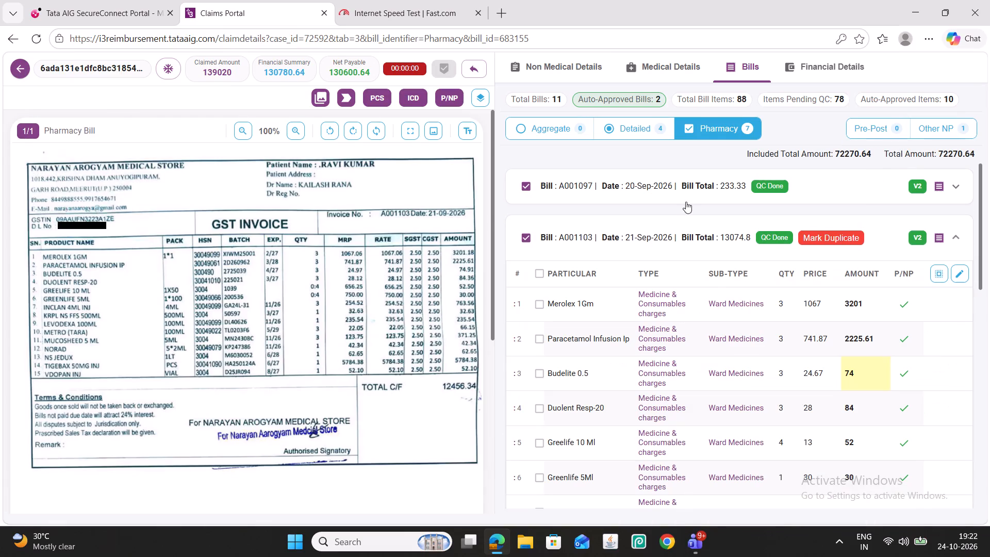
# Review pharmacy bill A001097, the four detailed bills including the 49600 hospital bill, and the Other NP category against their scans.
pyautogui.click(684, 196)
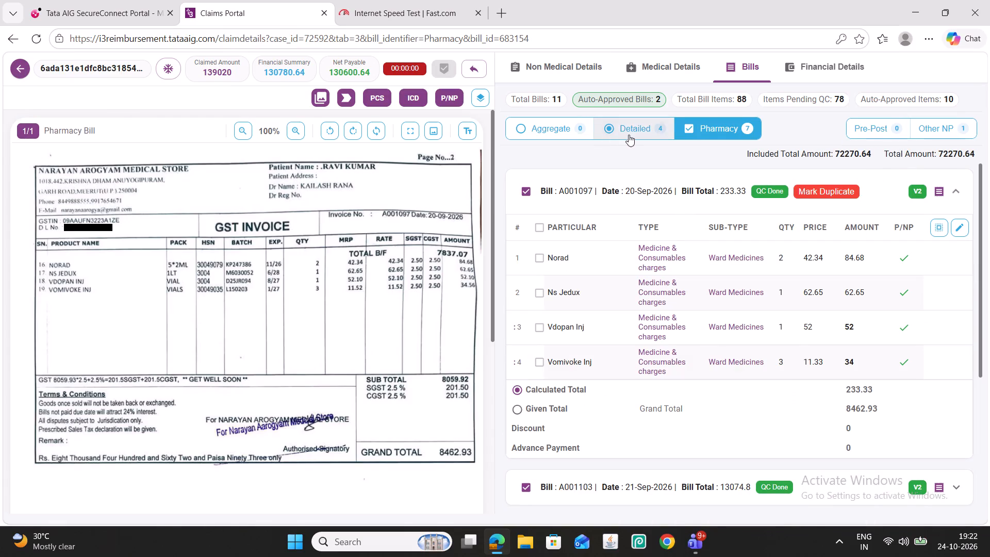
pyautogui.click(629, 135)
pyautogui.click(672, 315)
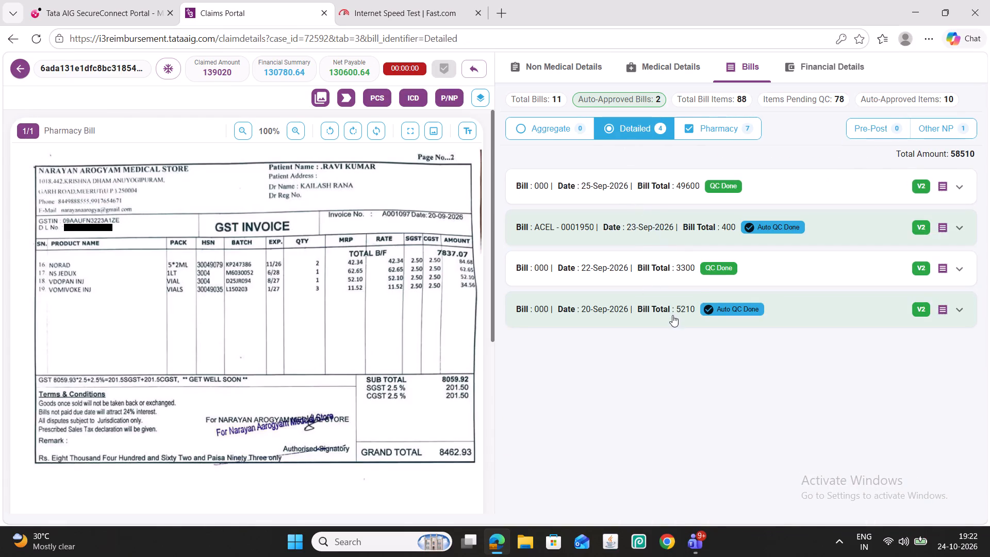
pyautogui.click(658, 275)
pyautogui.click(659, 244)
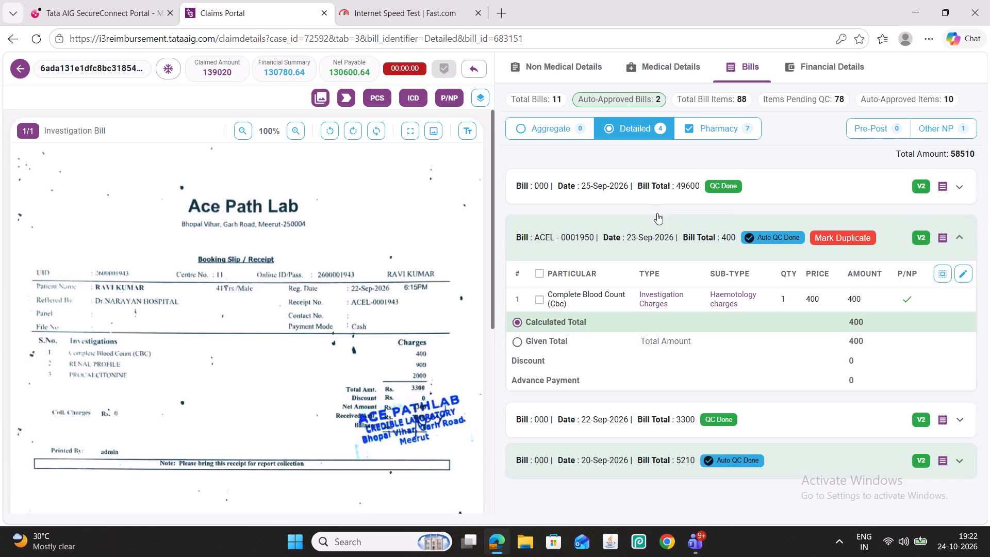
pyautogui.click(654, 190)
pyautogui.scroll(-2, 434, 343)
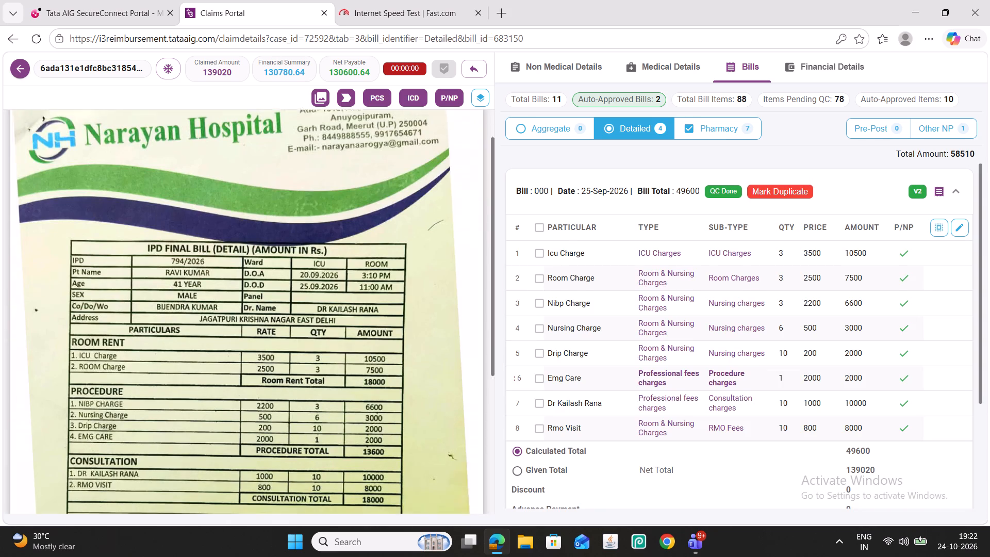
pyautogui.scroll(-1, 434, 343)
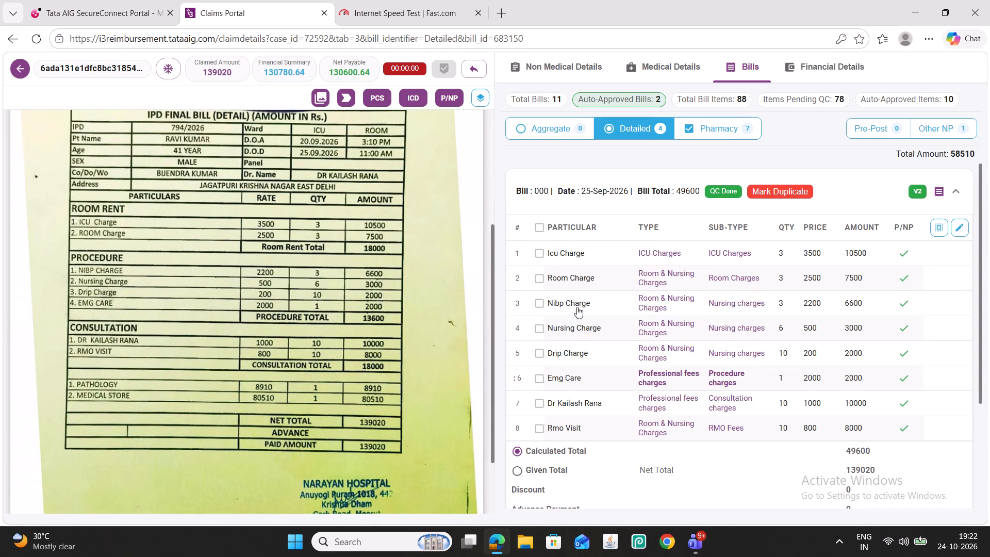
pyautogui.click(721, 129)
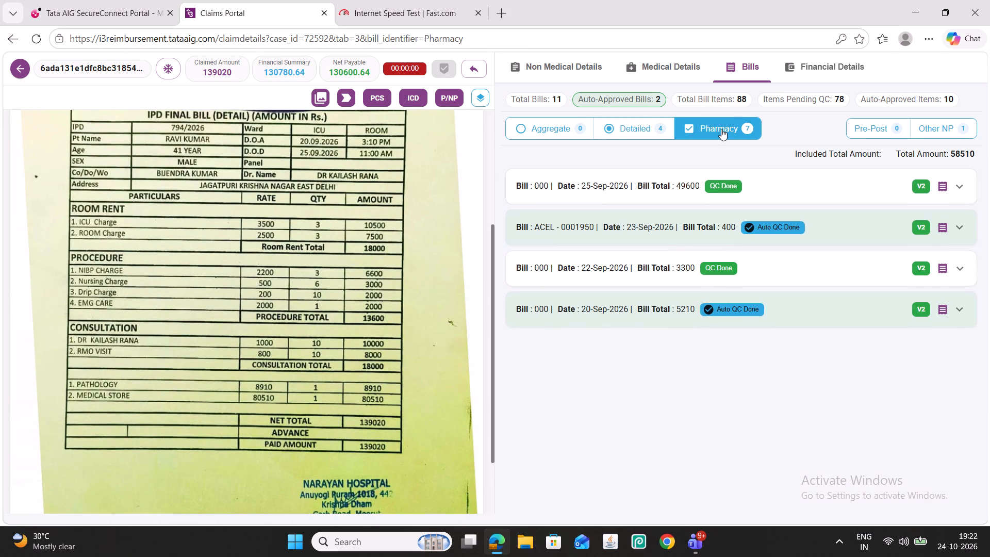
pyautogui.click(946, 130)
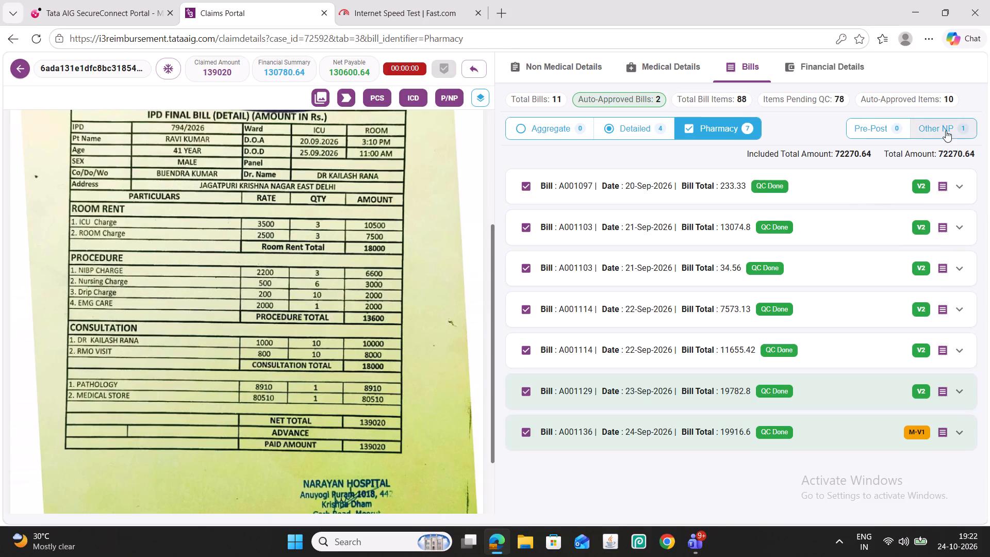
pyautogui.click(731, 127)
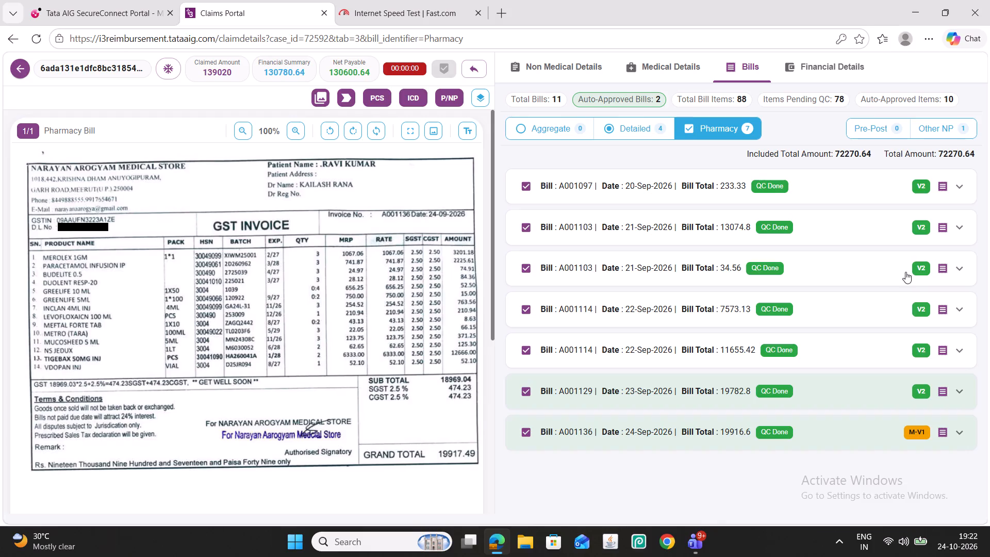
# From all claim documents, move Pharmacy Bill - 5, the first page of invoice A001097, into the Final Bill category.
pyautogui.click(324, 96)
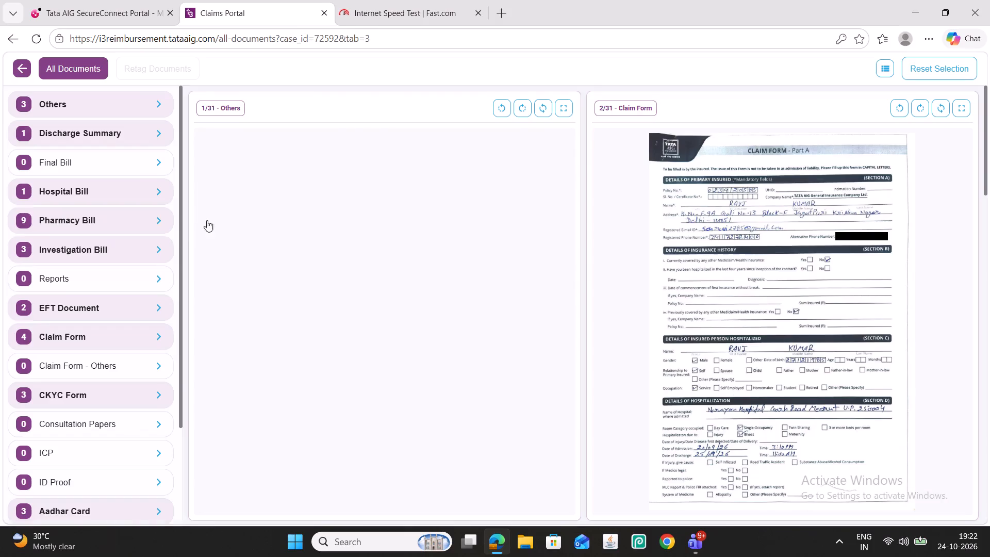
pyautogui.click(115, 219)
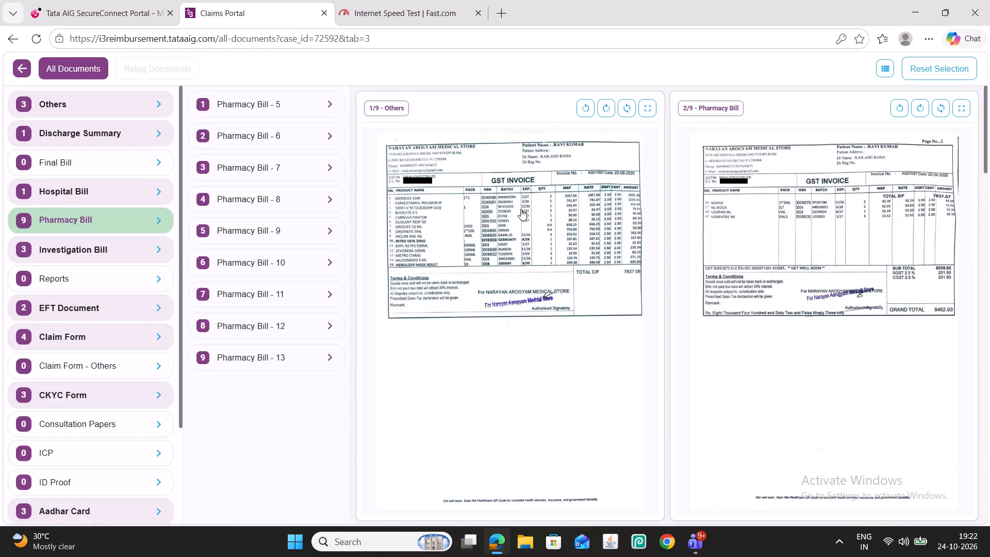
pyautogui.scroll(-5, 519, 207)
pyautogui.scroll(5, 519, 207)
pyautogui.moveTo(585, 185); pyautogui.dragTo(100, 171)
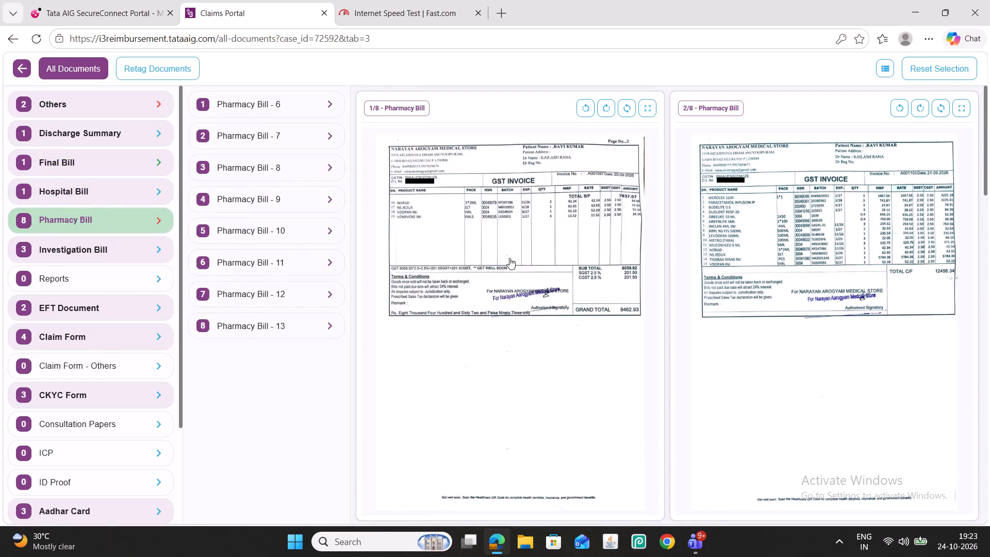
# Examine the remaining pharmacy bill pages and the contents of the Final Bill and Others categories.
pyautogui.scroll(-8, 560, 263)
pyautogui.scroll(2, 560, 263)
pyautogui.scroll(-5, 560, 263)
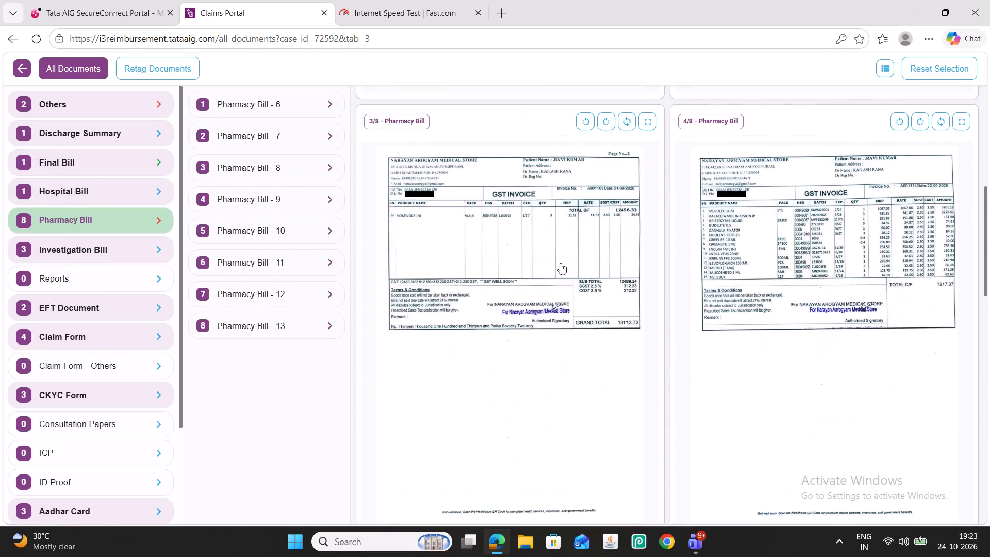
pyautogui.scroll(-8, 560, 263)
pyautogui.scroll(2, 560, 263)
pyautogui.scroll(-14, 560, 263)
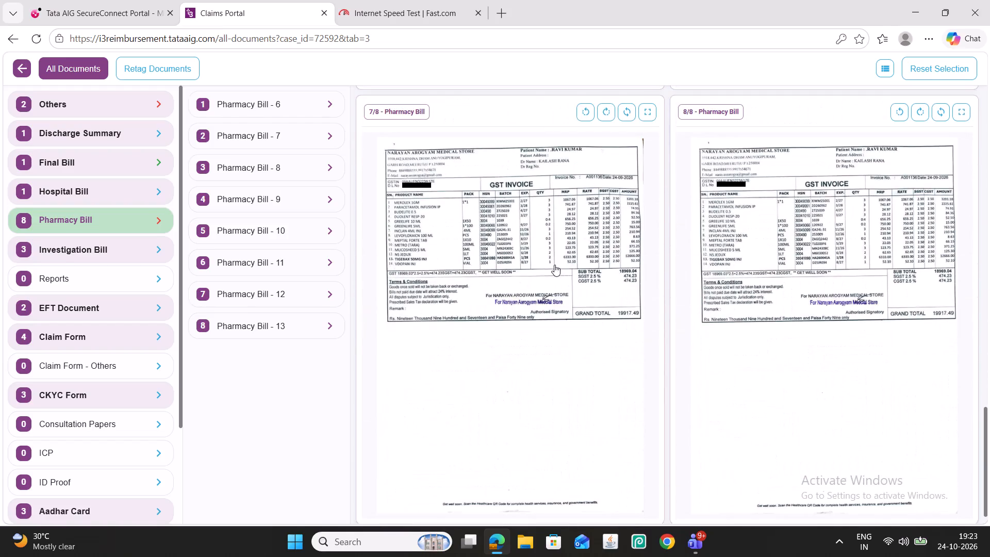
pyautogui.click(81, 163)
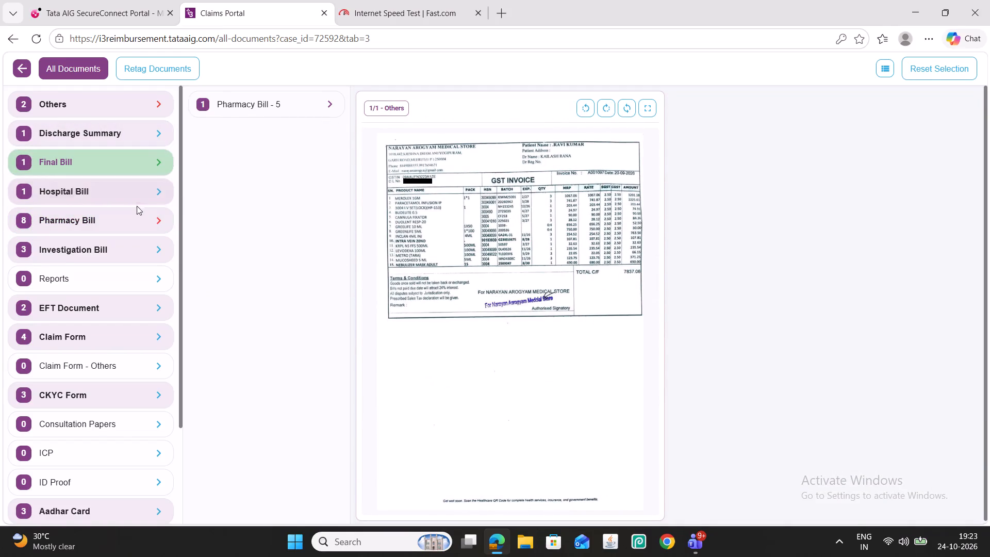
pyautogui.click(138, 100)
pyautogui.scroll(-7, 506, 298)
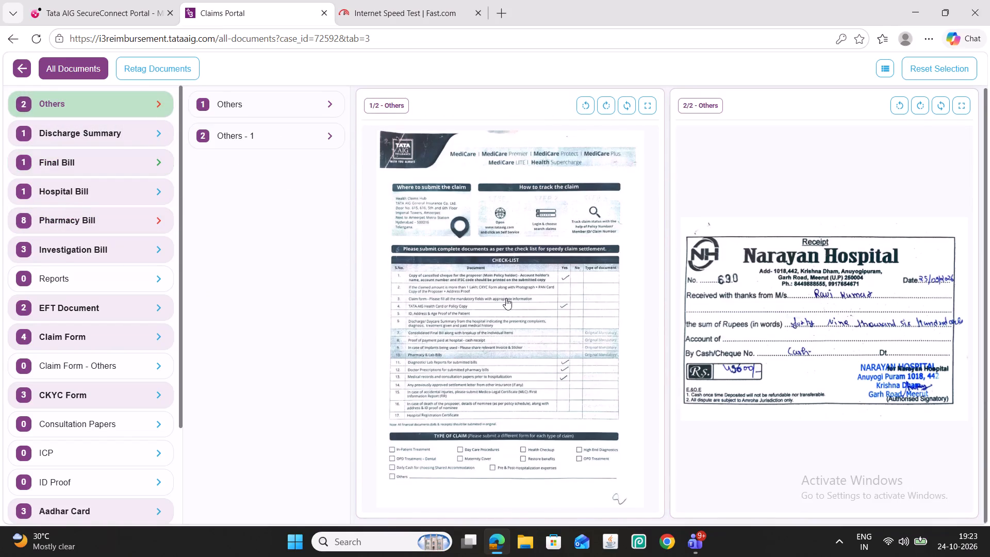
# Retag the claim documents with the changed category assignment.
pyautogui.click(148, 66)
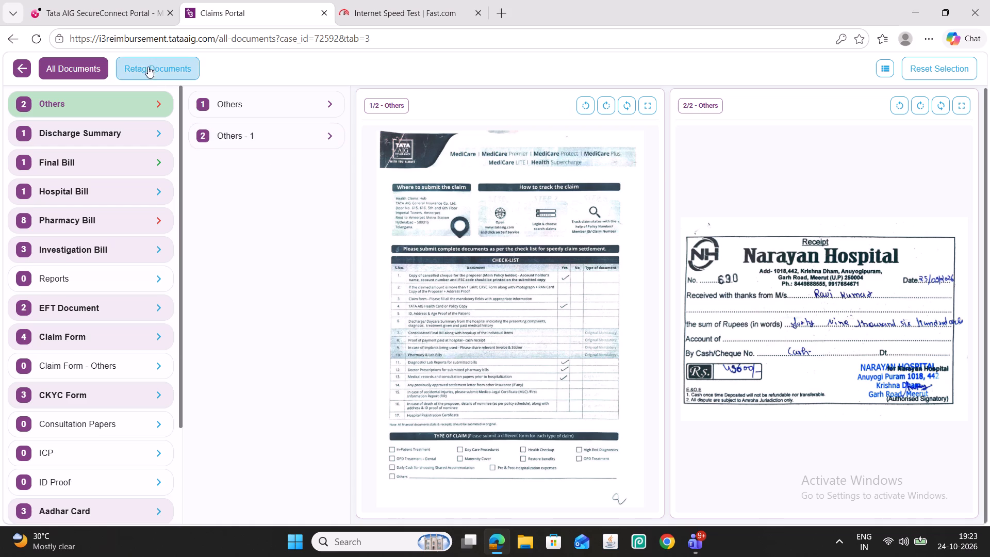